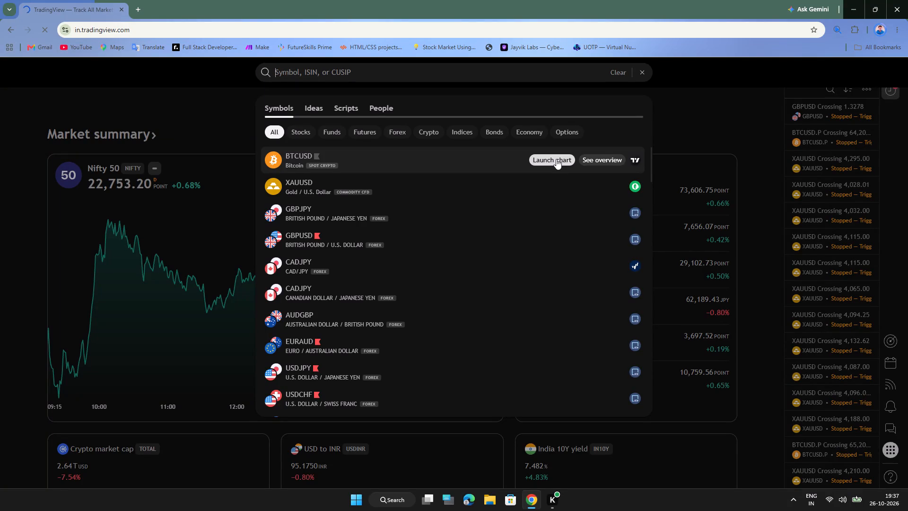
Launch the chart for BTCUSD (Bitcoin spot crypto) from the symbol search results.
{"action": "left_click", "coordinate": [556, 159]}
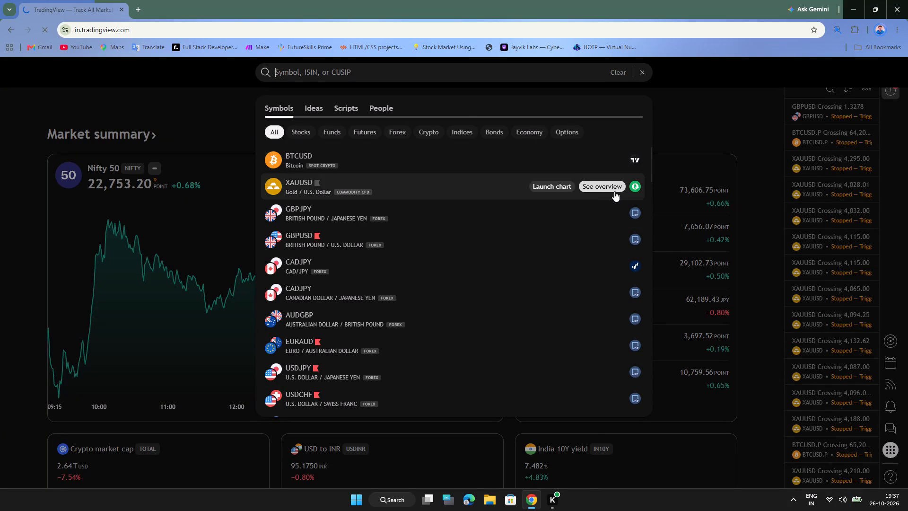
{"action": "double_click", "coordinate": [552, 159]}
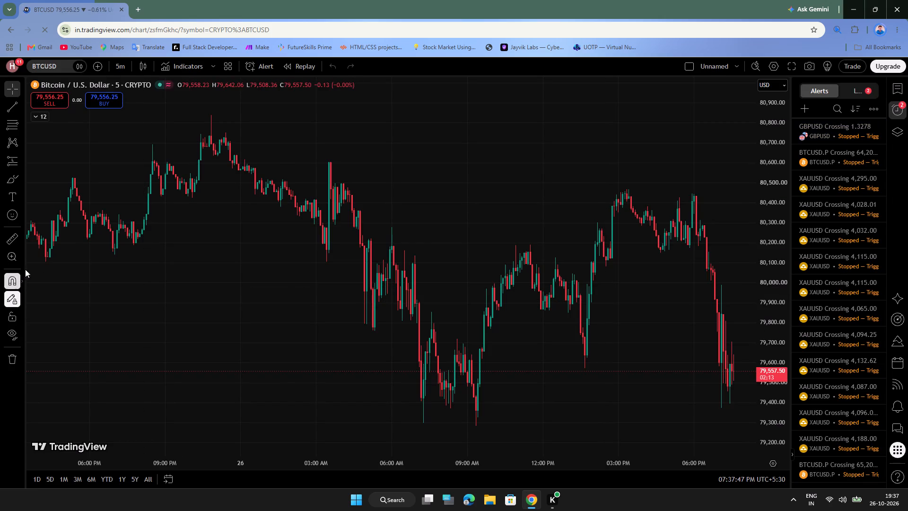
Hide the RWS JADU TONA indicator on the BTCUSD chart and collapse the indicator list.
{"action": "scroll", "coordinate": [489, 335], "scroll_direction": "down", "scroll_amount": 7}
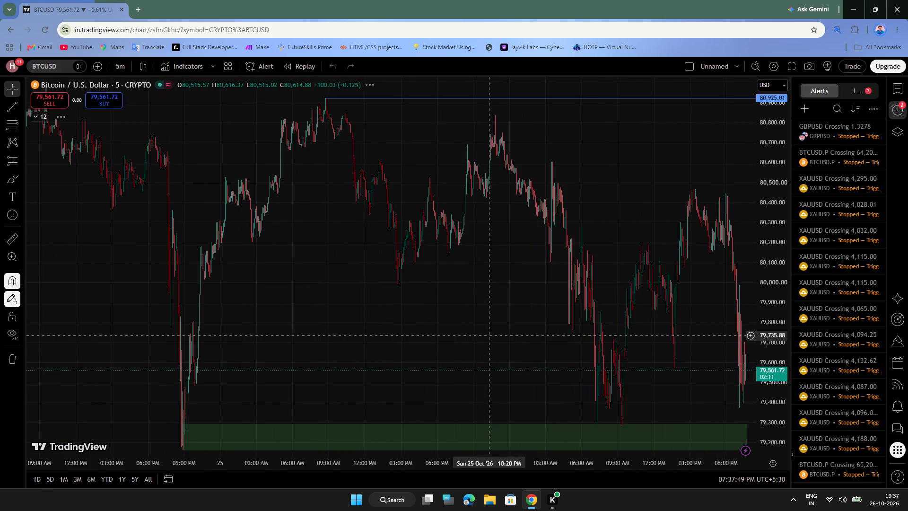
{"action": "left_click_drag", "start_coordinate": [777, 174], "coordinate": [786, 316]}
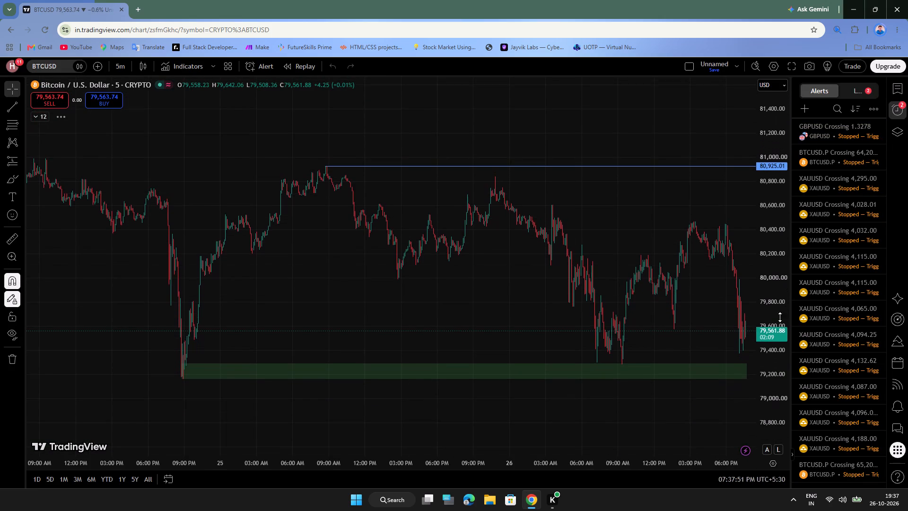
{"action": "scroll", "coordinate": [541, 274], "scroll_direction": "up", "scroll_amount": 6}
{"action": "scroll", "coordinate": [539, 273], "scroll_direction": "down", "scroll_amount": 6}
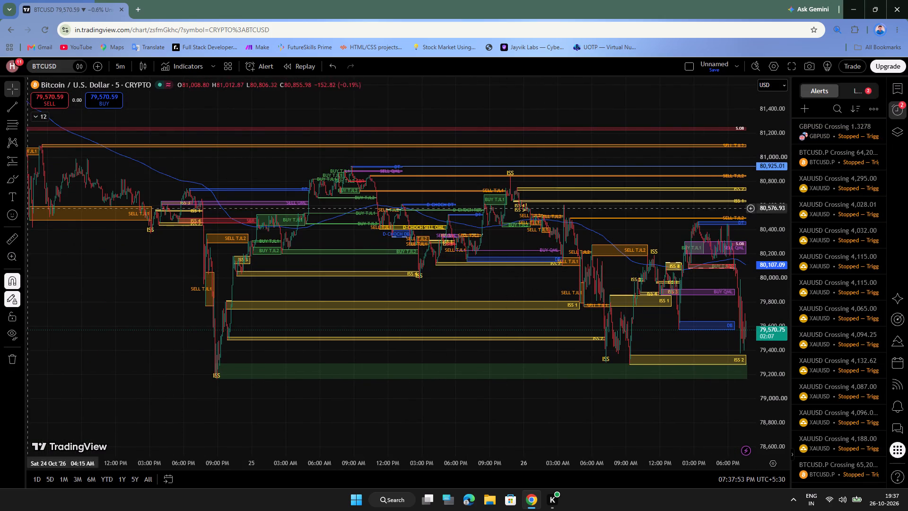
{"action": "left_click", "coordinate": [44, 114]}
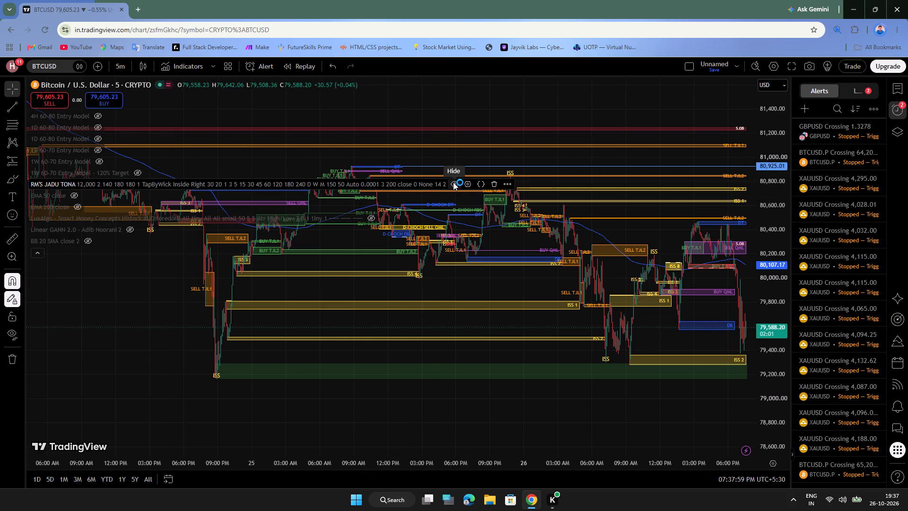
{"action": "left_click", "coordinate": [453, 182]}
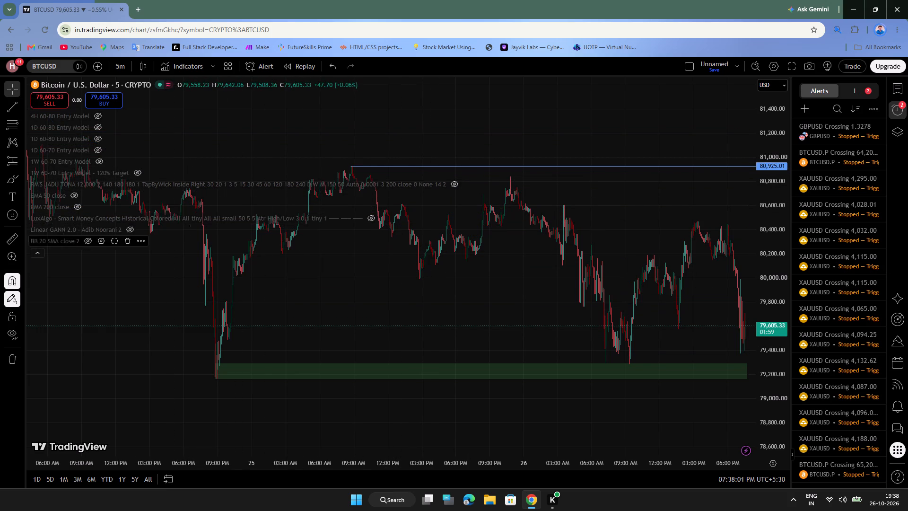
{"action": "left_click", "coordinate": [39, 249]}
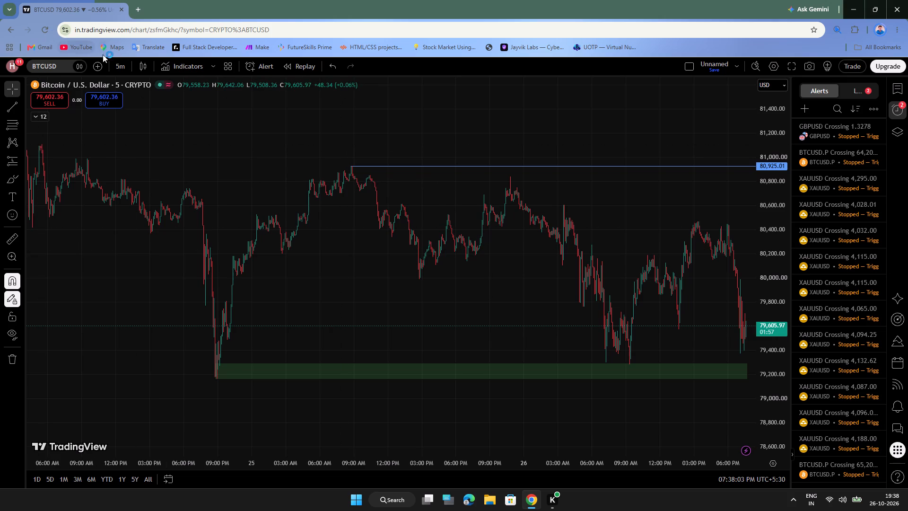
Switch the BTCUSD chart to the 1 hour timeframe and reset the chart view.
{"action": "left_click", "coordinate": [123, 69]}
{"action": "scroll", "coordinate": [135, 131], "scroll_direction": "down", "scroll_amount": 6}
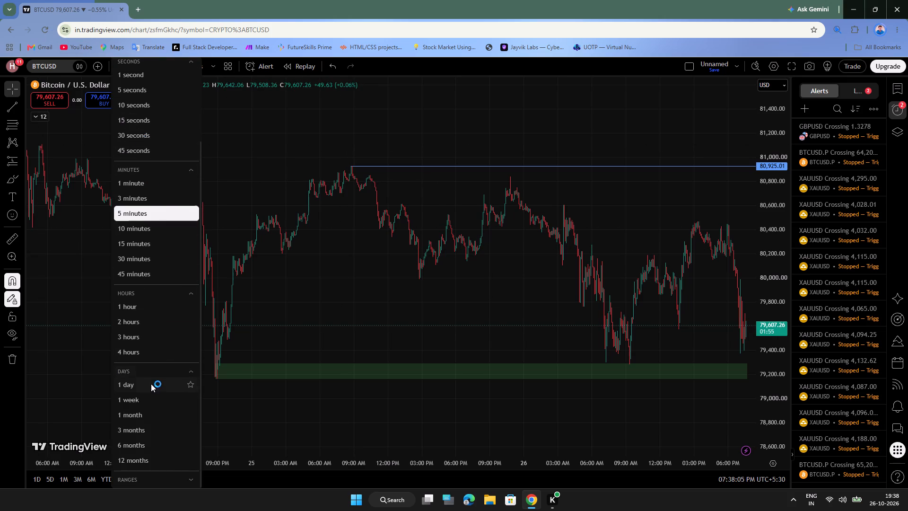
{"action": "left_click", "coordinate": [131, 310]}
{"action": "right_click", "coordinate": [286, 160]}
{"action": "left_click", "coordinate": [304, 169]}
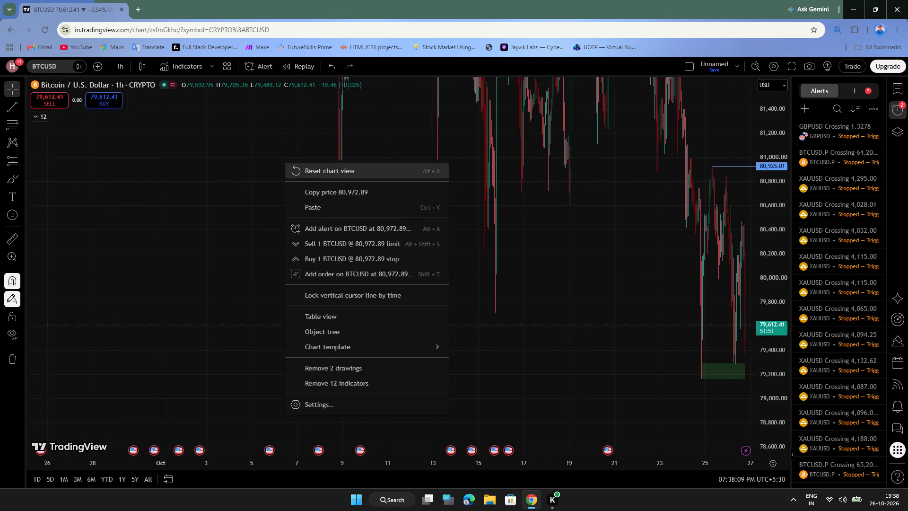
Remove the 2 existing drawings from the chart, leaving the indicators in place.
{"action": "scroll", "coordinate": [298, 226], "scroll_direction": "down", "scroll_amount": 7}
{"action": "scroll", "coordinate": [190, 376], "scroll_direction": "up", "scroll_amount": 7}
{"action": "scroll", "coordinate": [189, 376], "scroll_direction": "down", "scroll_amount": 5}
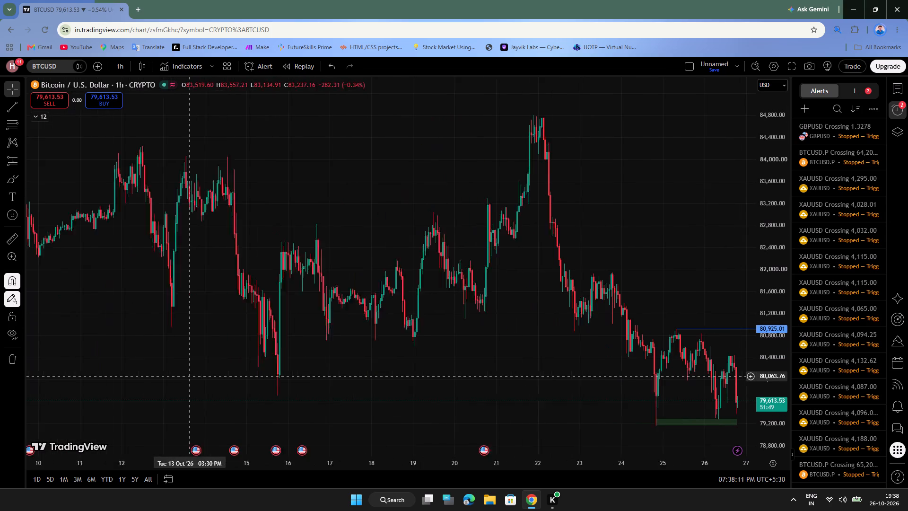
{"action": "left_click", "coordinate": [10, 353]}
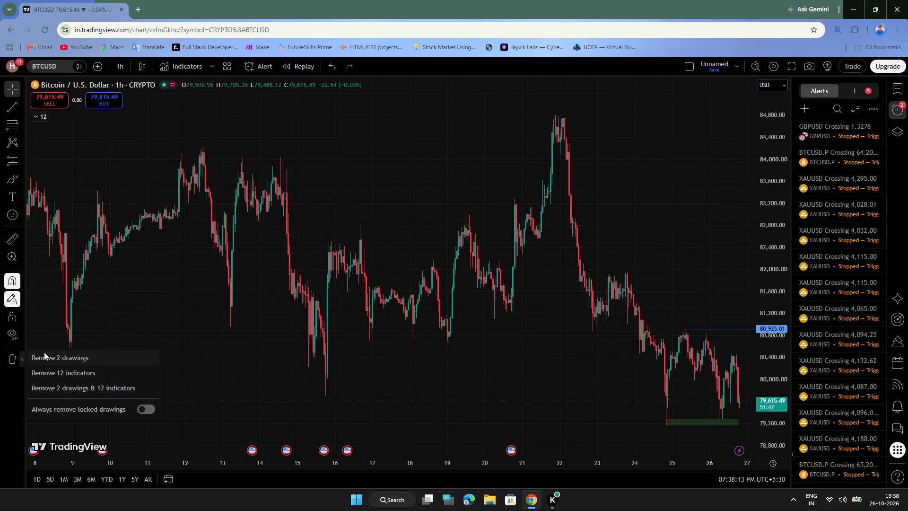
{"action": "left_click", "coordinate": [44, 352]}
Draw a nearly horizontal trendline at about 79,711 from the 15 October swing low to 16 October, 03:30 PM.
{"action": "scroll", "coordinate": [44, 352], "scroll_direction": "up", "scroll_amount": 1}
{"action": "scroll", "coordinate": [102, 321], "scroll_direction": "down", "scroll_amount": 3}
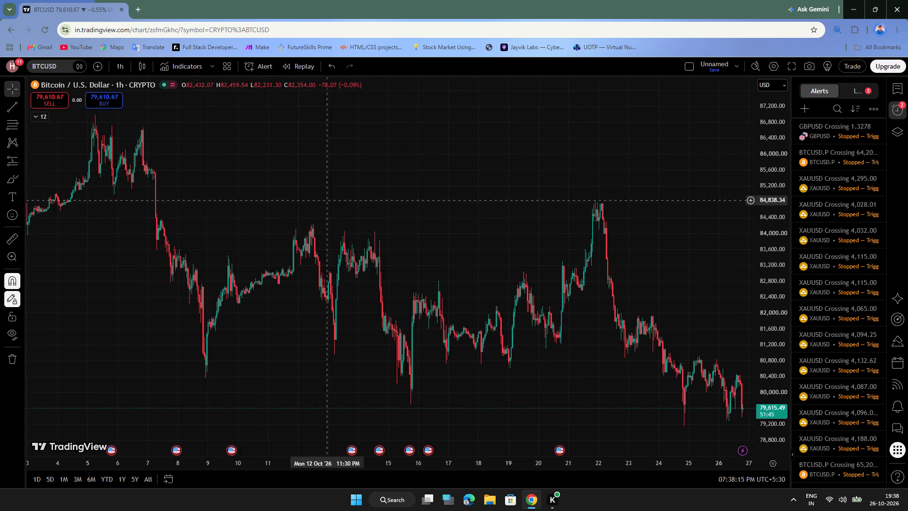
{"action": "left_click_drag", "start_coordinate": [410, 187], "coordinate": [519, 167]}
{"action": "scroll", "coordinate": [198, 292], "scroll_direction": "up", "scroll_amount": 4}
{"action": "left_click_drag", "start_coordinate": [326, 215], "coordinate": [441, 183]}
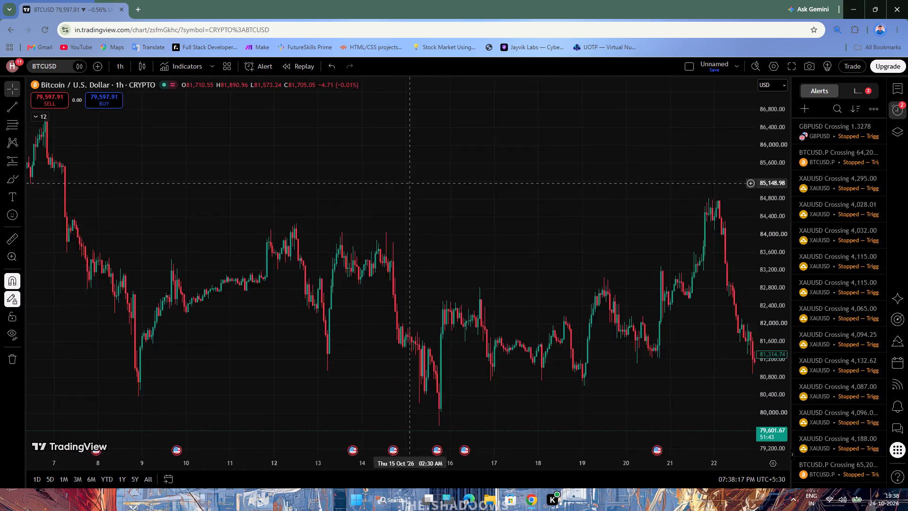
{"action": "left_click_drag", "start_coordinate": [441, 183], "coordinate": [521, 192]}
{"action": "scroll", "coordinate": [471, 258], "scroll_direction": "up", "scroll_amount": 3}
{"action": "left_click_drag", "start_coordinate": [498, 204], "coordinate": [478, 191]}
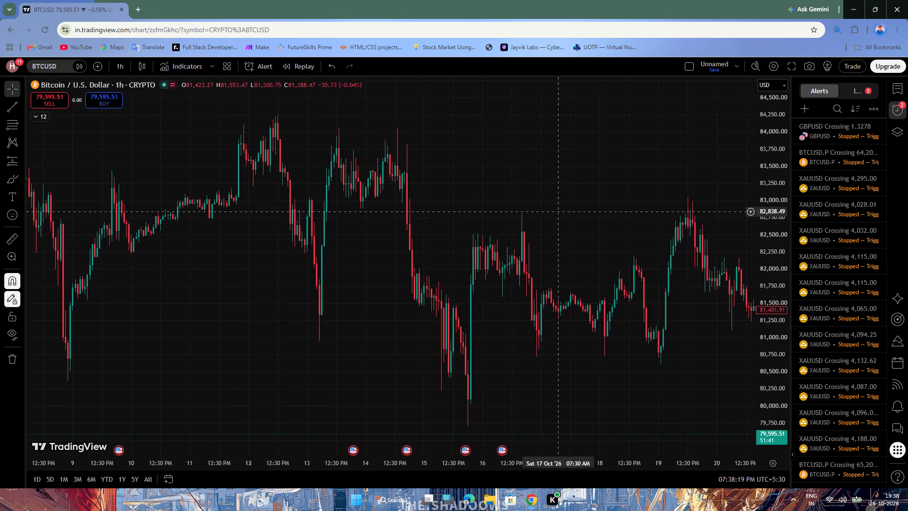
{"action": "left_click_drag", "start_coordinate": [761, 194], "coordinate": [760, 188]}
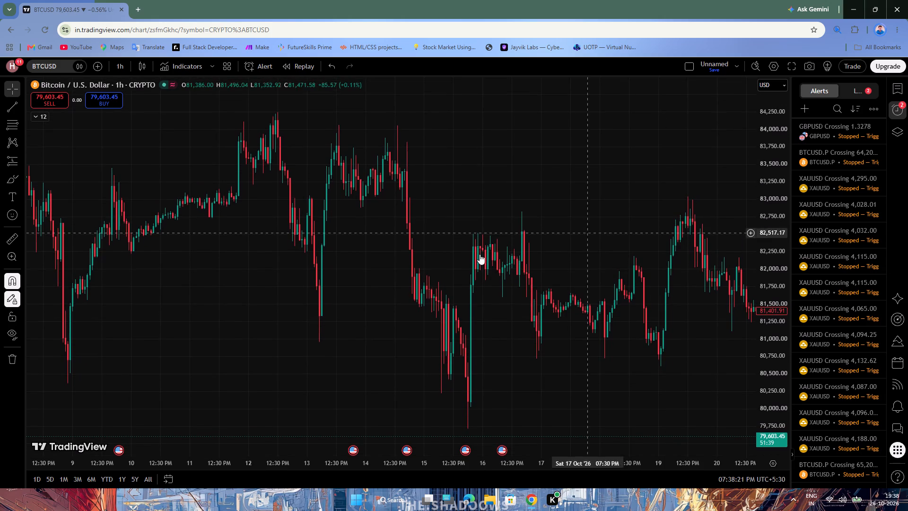
{"action": "scroll", "coordinate": [461, 258], "scroll_direction": "up", "scroll_amount": 3}
{"action": "left_click_drag", "start_coordinate": [445, 236], "coordinate": [449, 178]}
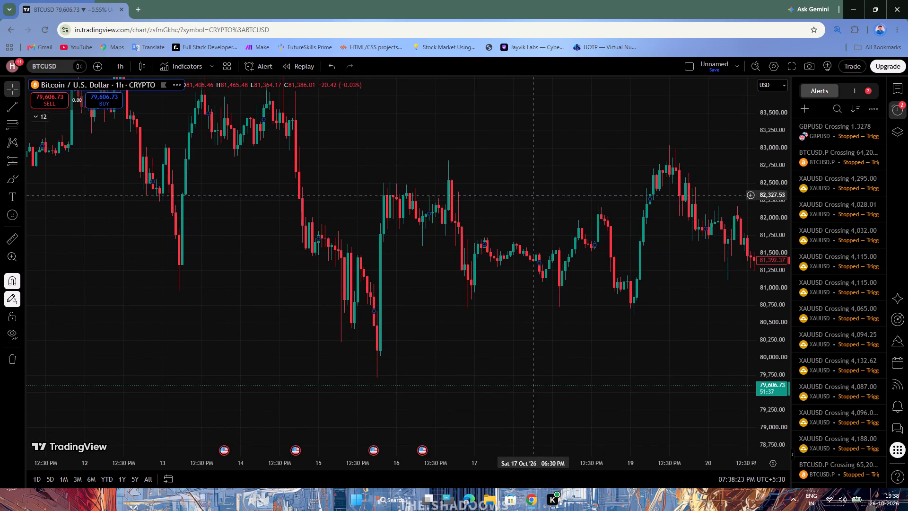
{"action": "left_click_drag", "start_coordinate": [532, 192], "coordinate": [528, 215]}
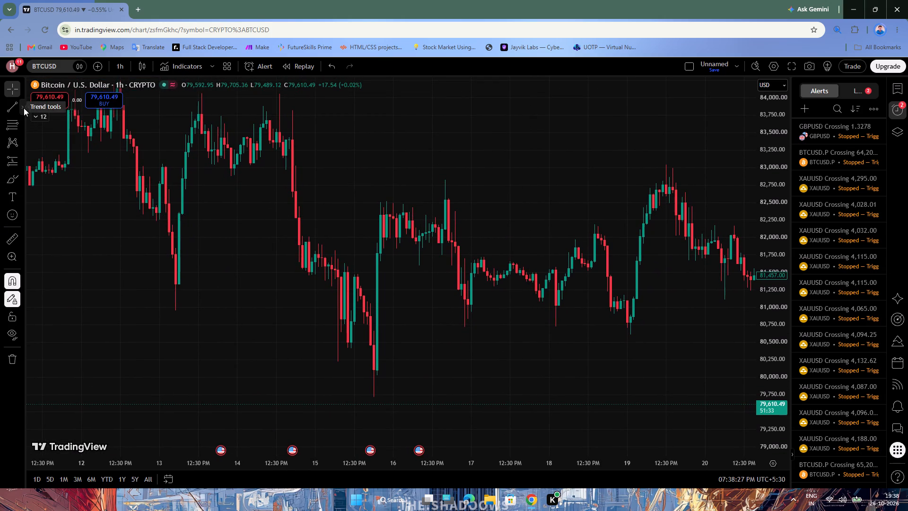
{"action": "left_click", "coordinate": [24, 108]}
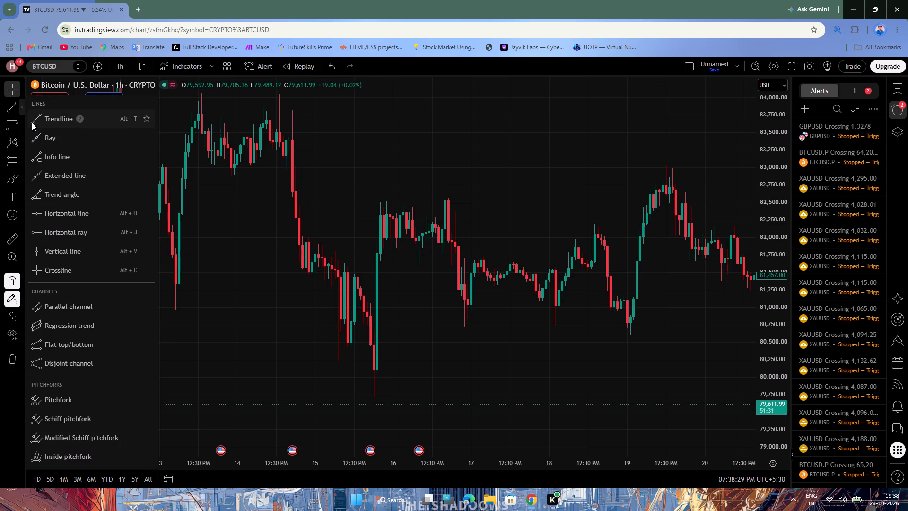
{"action": "left_click", "coordinate": [32, 123]}
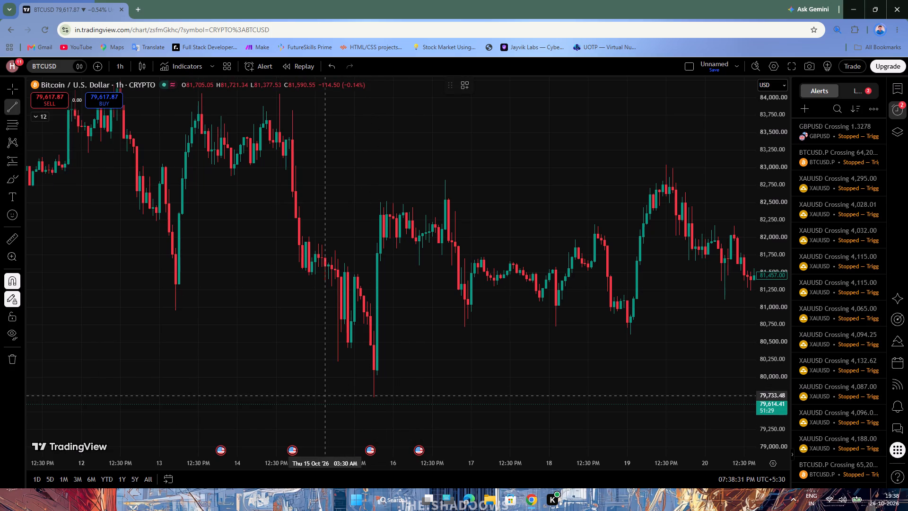
{"action": "left_click_drag", "start_coordinate": [374, 399], "coordinate": [419, 399]}
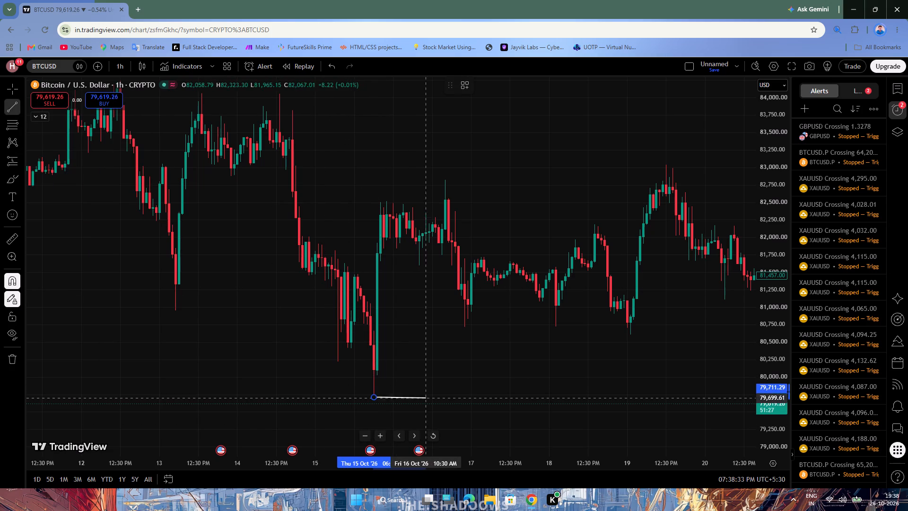
{"action": "left_click", "coordinate": [442, 397]}
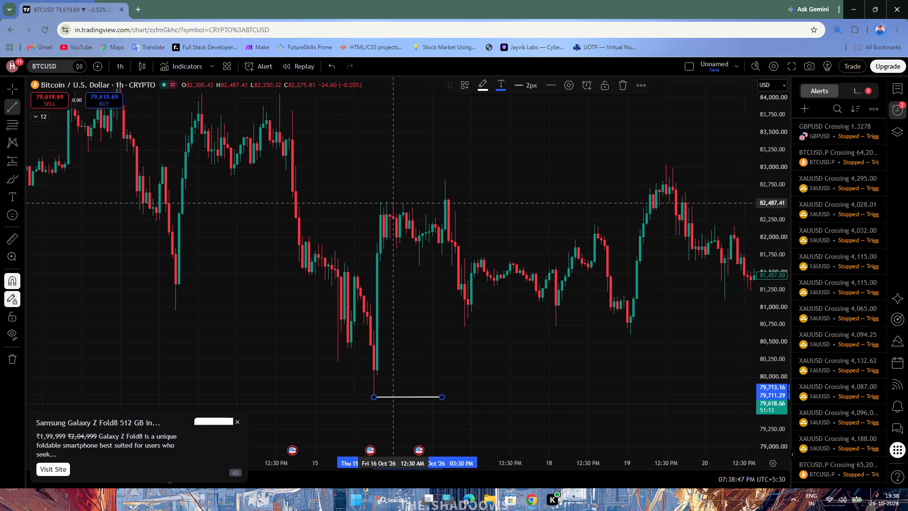
{"action": "left_click", "coordinate": [237, 421]}
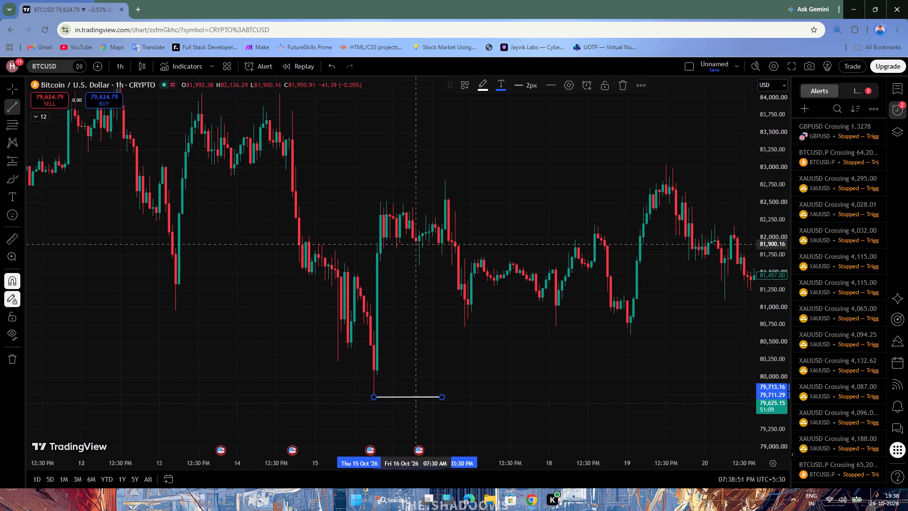
{"action": "scroll", "coordinate": [480, 287], "scroll_direction": "down", "scroll_amount": 4}
{"action": "scroll", "coordinate": [579, 359], "scroll_direction": "up", "scroll_amount": 2}
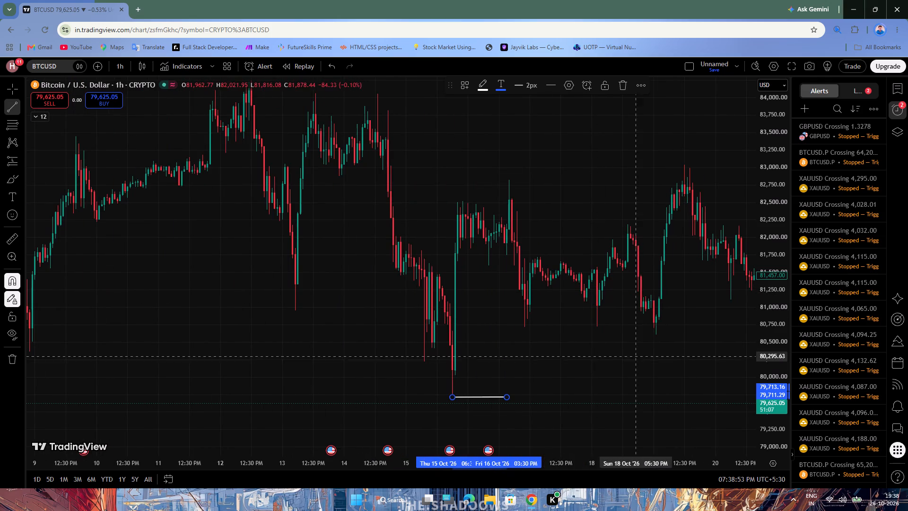
{"action": "left_click_drag", "start_coordinate": [642, 355], "coordinate": [457, 367]}
{"action": "right_click", "coordinate": [643, 342]}
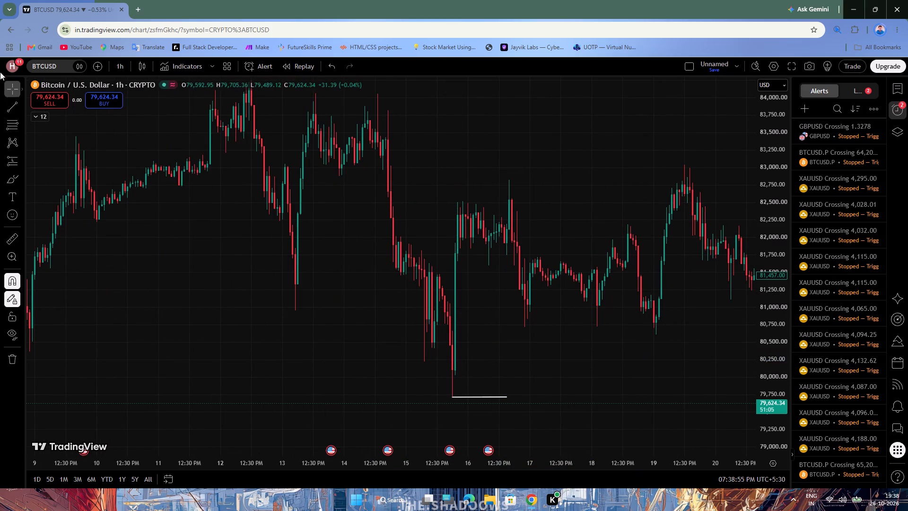
{"action": "left_click", "coordinate": [14, 88]}
{"action": "left_click", "coordinate": [541, 156]}
Examine the hourly price action before and after the 15 October low marked by the trendline.
{"action": "left_click_drag", "start_coordinate": [548, 142], "coordinate": [548, 148]}
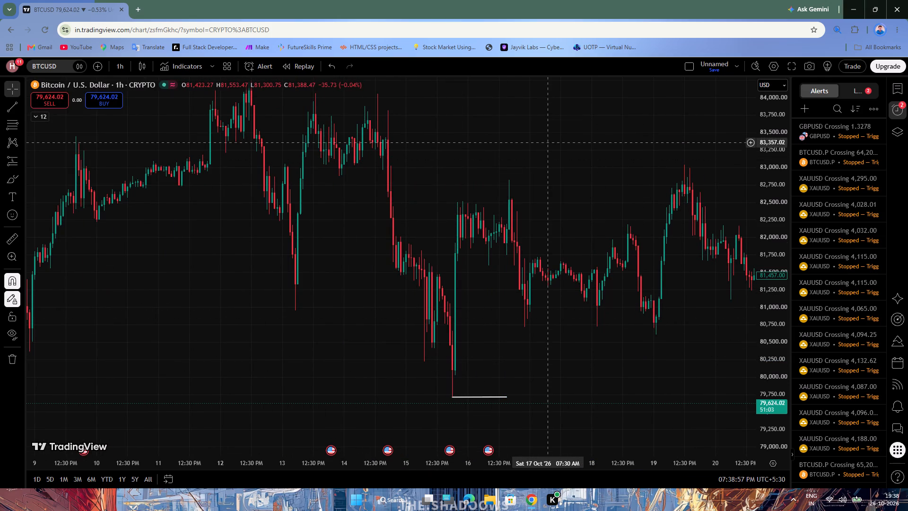
{"action": "left_click_drag", "start_coordinate": [548, 148], "coordinate": [553, 208]}
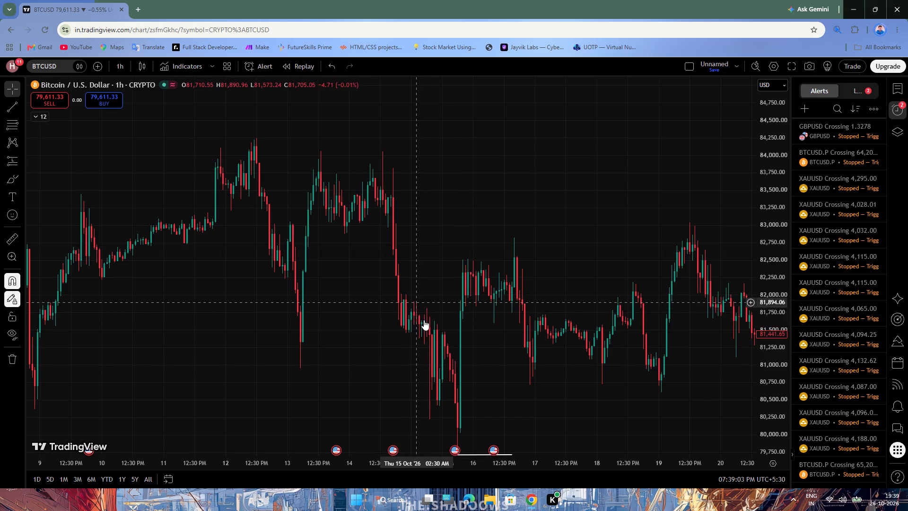
{"action": "scroll", "coordinate": [339, 292], "scroll_direction": "up", "scroll_amount": 3}
{"action": "scroll", "coordinate": [336, 293], "scroll_direction": "down", "scroll_amount": 4}
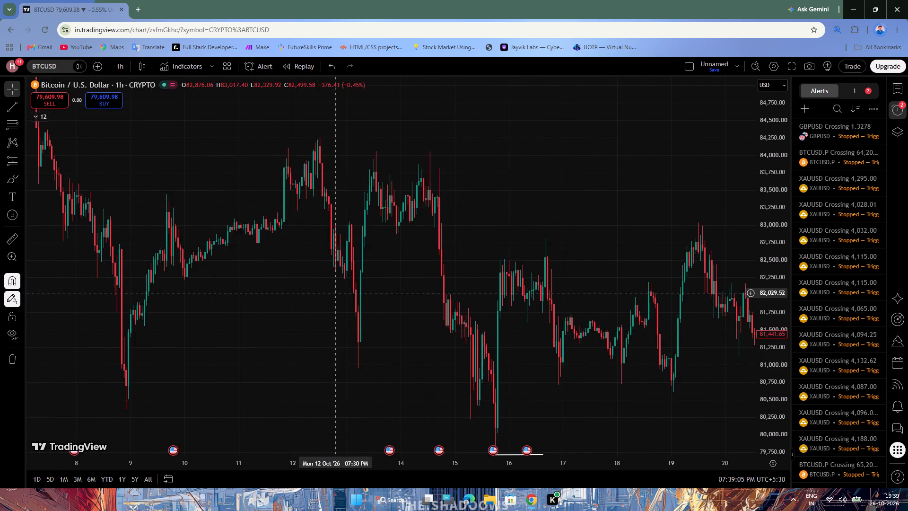
{"action": "scroll", "coordinate": [346, 293], "scroll_direction": "up", "scroll_amount": 2}
{"action": "left_click_drag", "start_coordinate": [439, 183], "coordinate": [437, 84]}
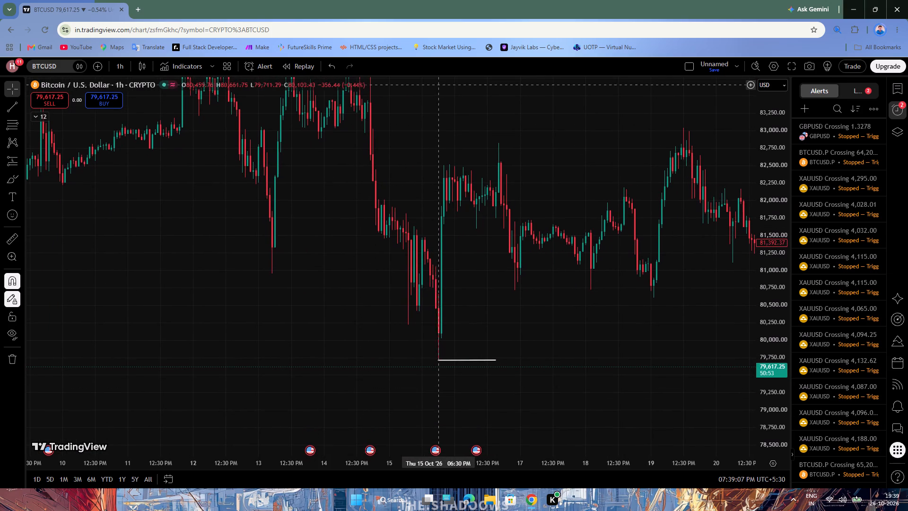
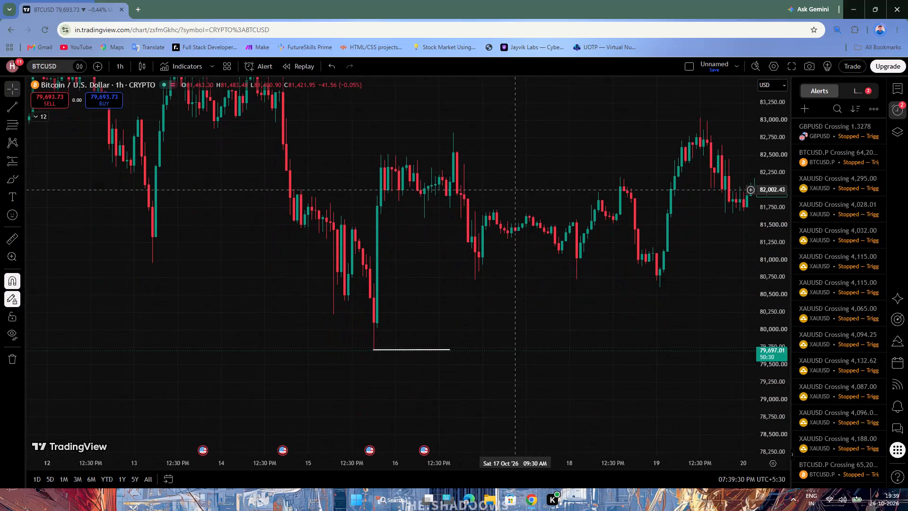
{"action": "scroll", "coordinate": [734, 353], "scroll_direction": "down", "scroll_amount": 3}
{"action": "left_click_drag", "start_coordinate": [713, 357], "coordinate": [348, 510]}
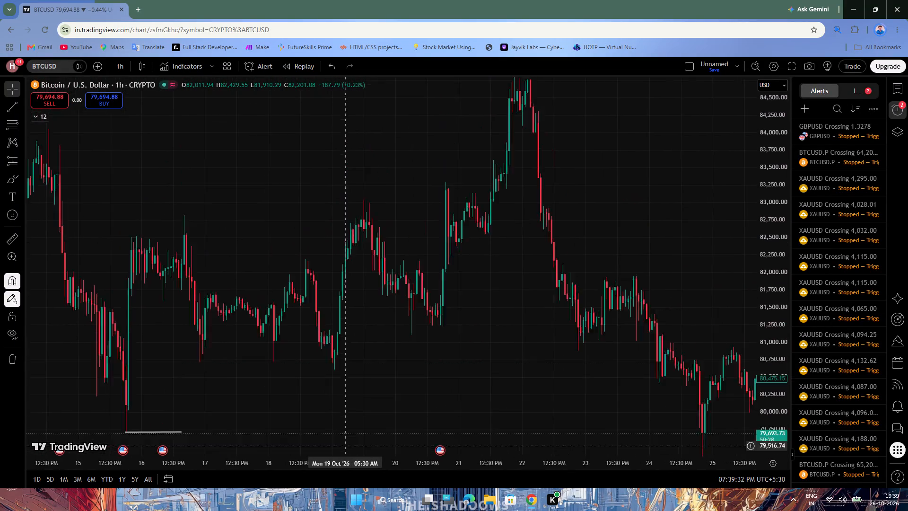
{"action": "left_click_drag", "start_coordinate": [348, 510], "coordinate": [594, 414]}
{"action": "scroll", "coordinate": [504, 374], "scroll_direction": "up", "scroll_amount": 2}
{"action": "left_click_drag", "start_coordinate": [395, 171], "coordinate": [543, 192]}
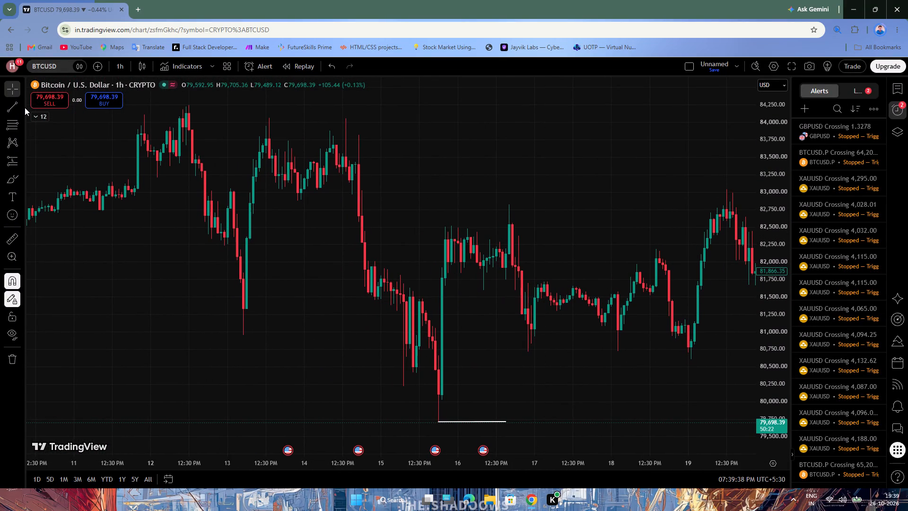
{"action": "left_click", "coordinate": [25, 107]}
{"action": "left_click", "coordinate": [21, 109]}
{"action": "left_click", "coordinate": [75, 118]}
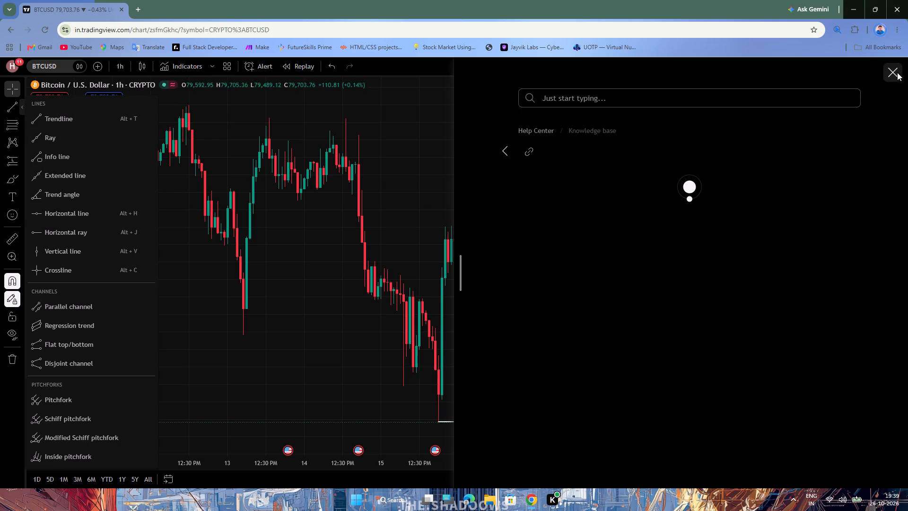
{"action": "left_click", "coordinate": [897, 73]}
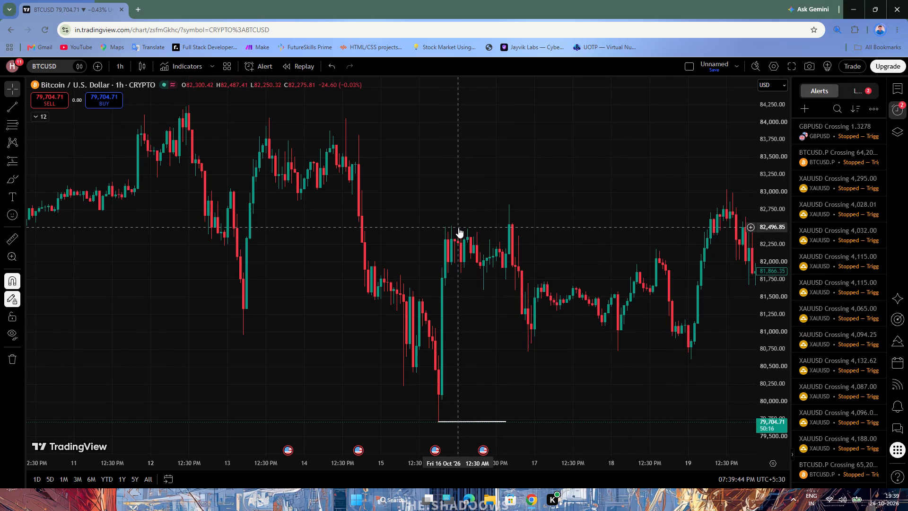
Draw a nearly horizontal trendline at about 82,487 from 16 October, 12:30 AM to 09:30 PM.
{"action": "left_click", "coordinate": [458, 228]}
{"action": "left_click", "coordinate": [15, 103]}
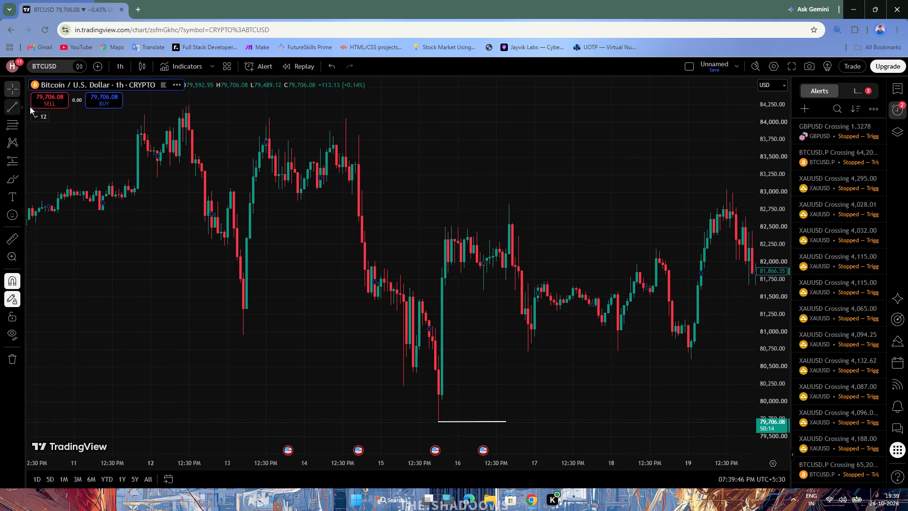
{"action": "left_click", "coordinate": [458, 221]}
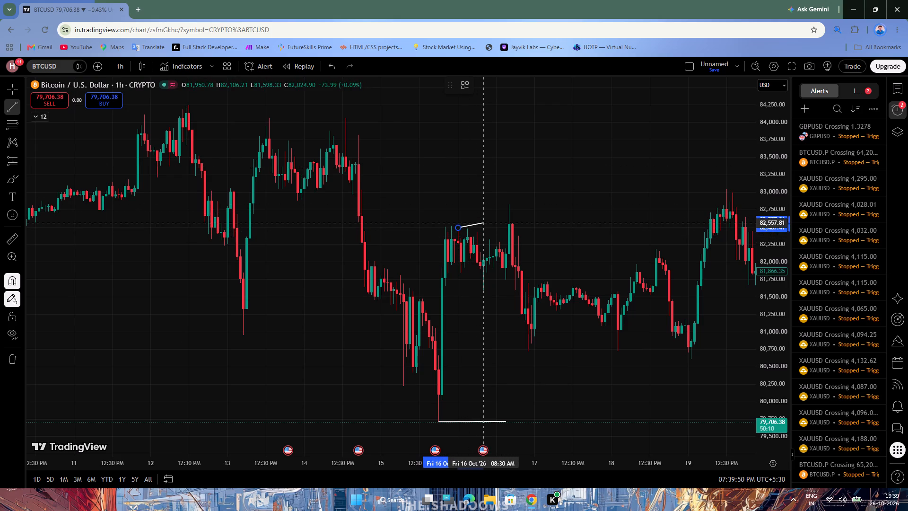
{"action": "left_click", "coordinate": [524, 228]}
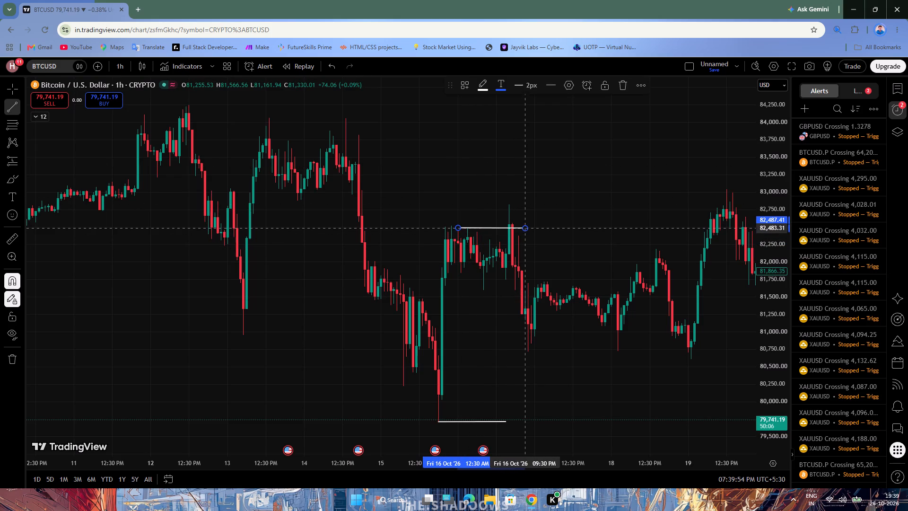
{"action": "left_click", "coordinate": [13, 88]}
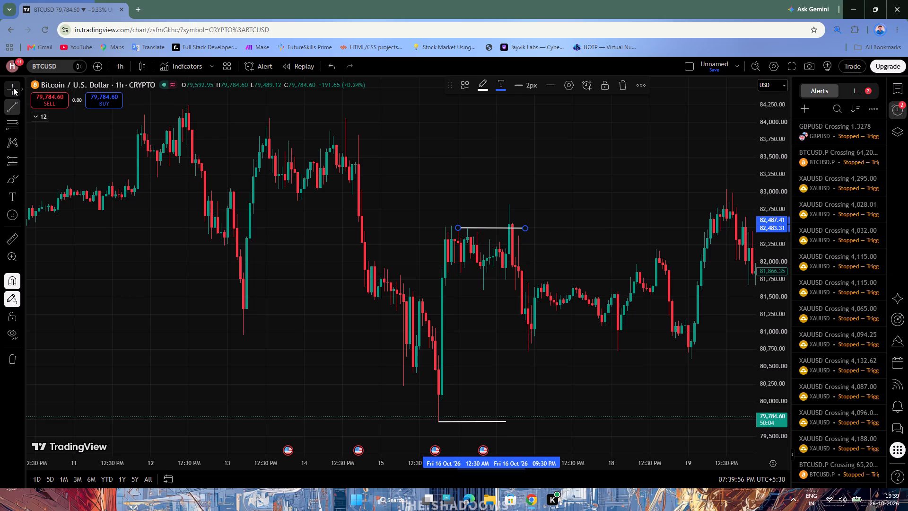
Draw a trendline from the 16 October, 08:30 AM low at about 81,598 to about 81,774 at 07:30 PM.
{"action": "left_click_drag", "start_coordinate": [586, 193], "coordinate": [495, 205]}
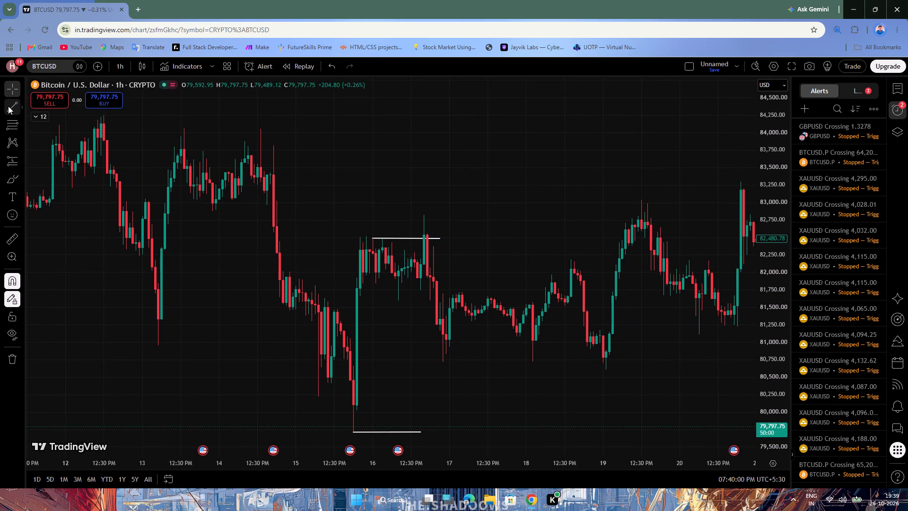
{"action": "left_click", "coordinate": [8, 106]}
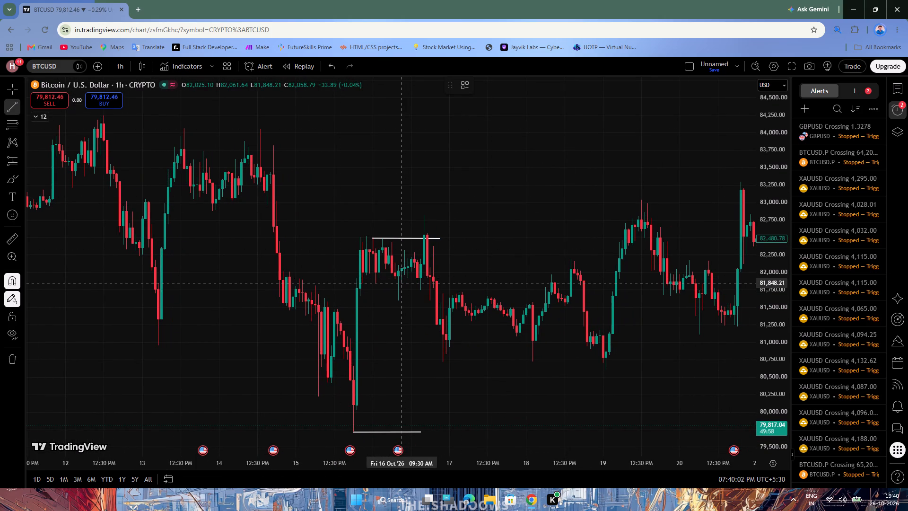
{"action": "left_click", "coordinate": [398, 305]}
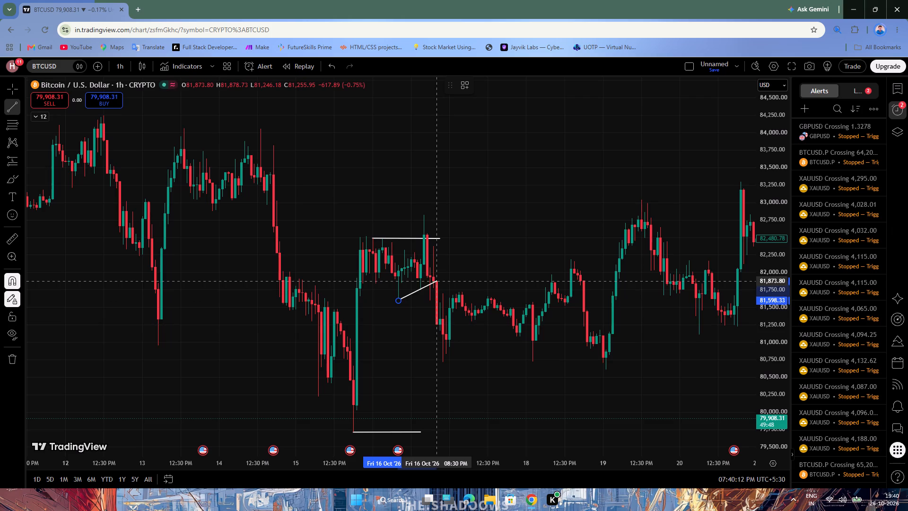
{"action": "left_click", "coordinate": [434, 309]}
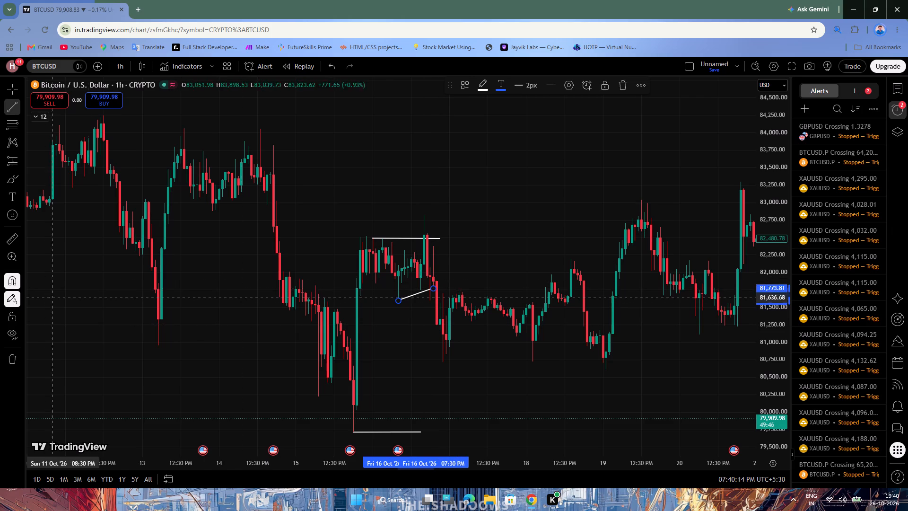
Turn off magnet snapping and move the new trendline's end to about 81,610 at 16 October, 08:30 PM.
{"action": "left_click", "coordinate": [5, 284]}
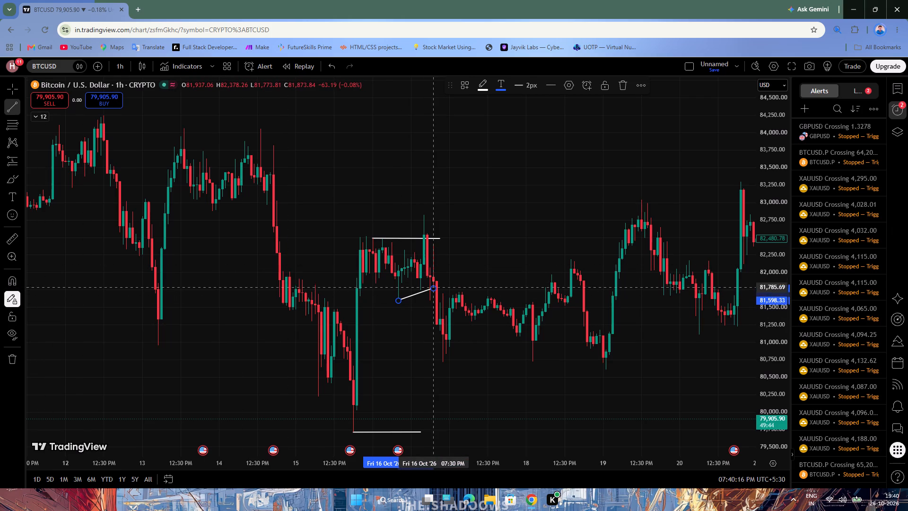
{"action": "left_click_drag", "start_coordinate": [435, 289], "coordinate": [448, 299]}
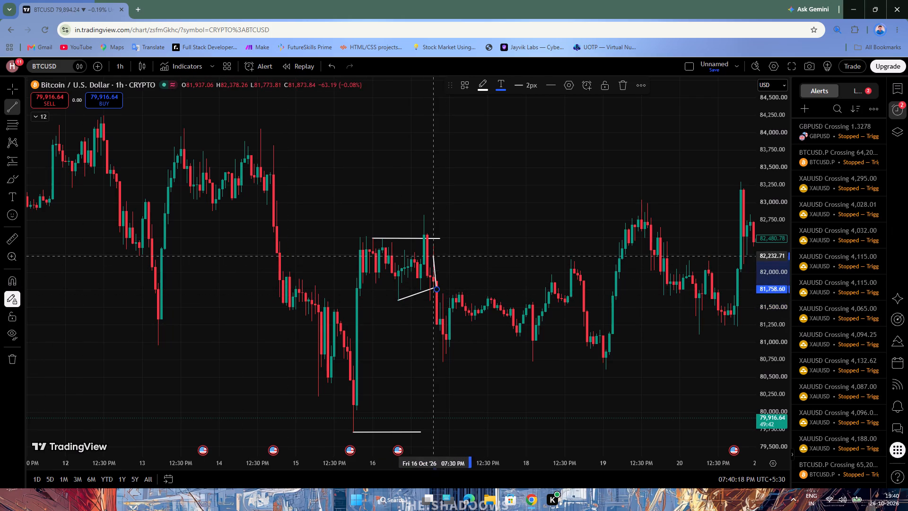
{"action": "right_click", "coordinate": [432, 256]}
{"action": "left_click", "coordinate": [12, 92]}
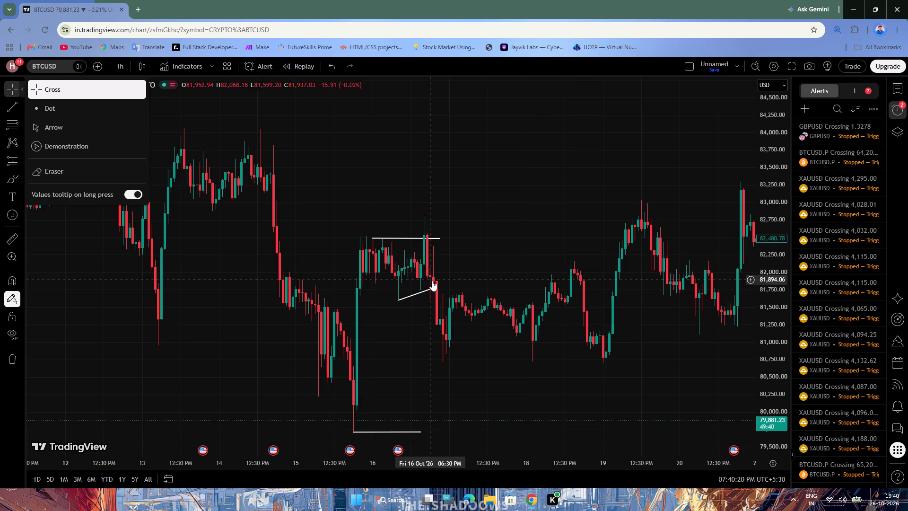
{"action": "left_click_drag", "start_coordinate": [435, 288], "coordinate": [442, 296]}
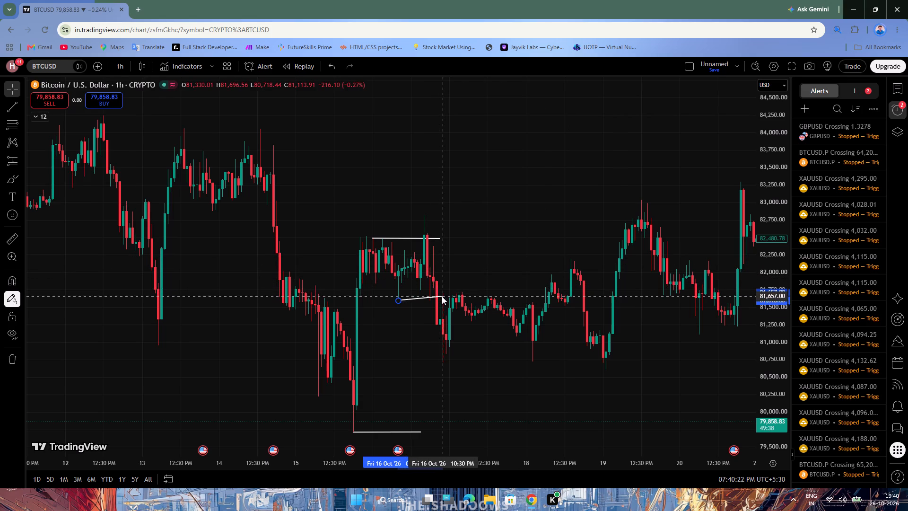
{"action": "left_click_drag", "start_coordinate": [442, 296], "coordinate": [437, 300]}
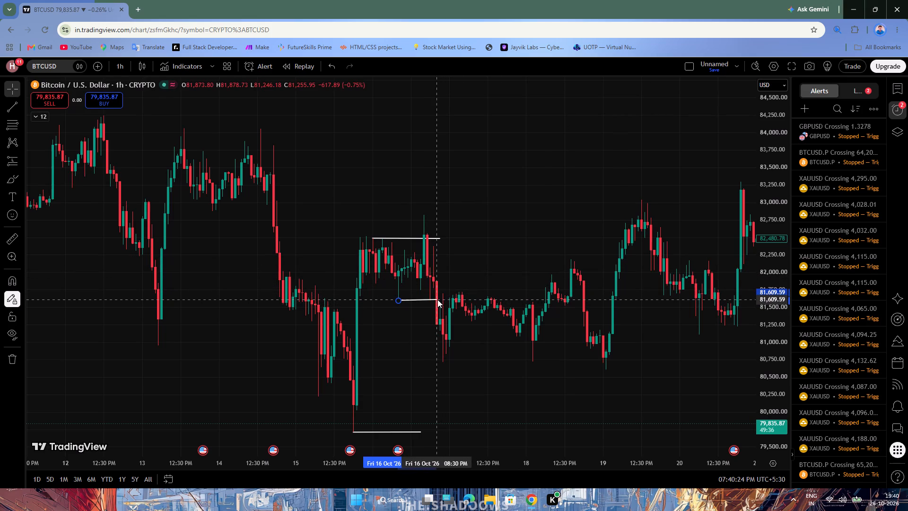
{"action": "left_click_drag", "start_coordinate": [437, 300], "coordinate": [438, 300]}
{"action": "left_click", "coordinate": [438, 300]}
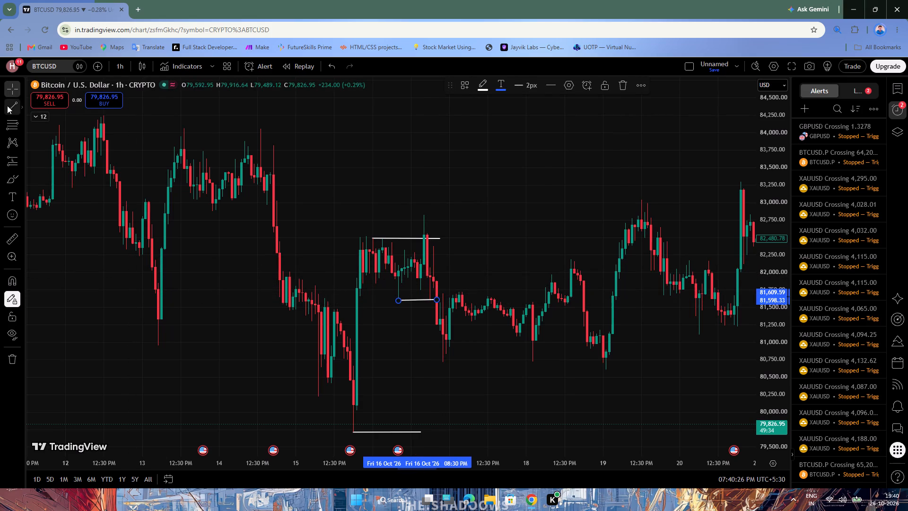
{"action": "left_click", "coordinate": [12, 88]}
{"action": "left_click", "coordinate": [560, 203]}
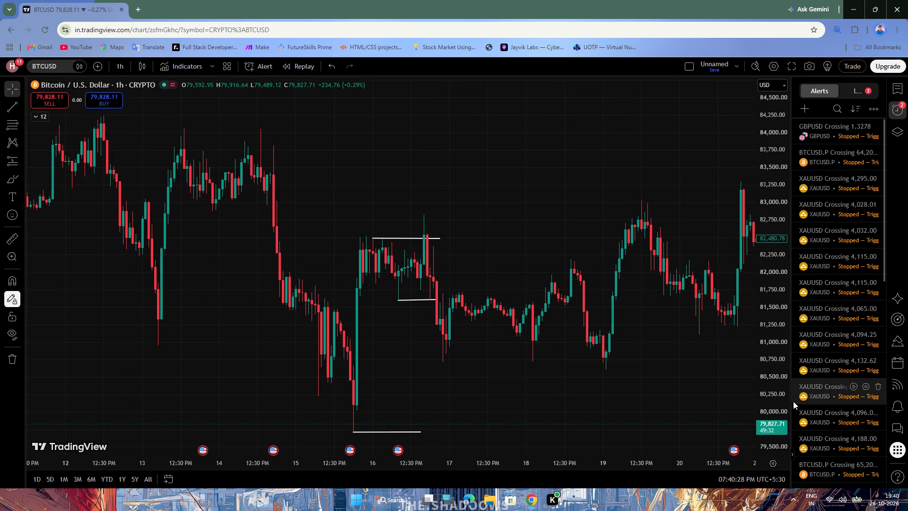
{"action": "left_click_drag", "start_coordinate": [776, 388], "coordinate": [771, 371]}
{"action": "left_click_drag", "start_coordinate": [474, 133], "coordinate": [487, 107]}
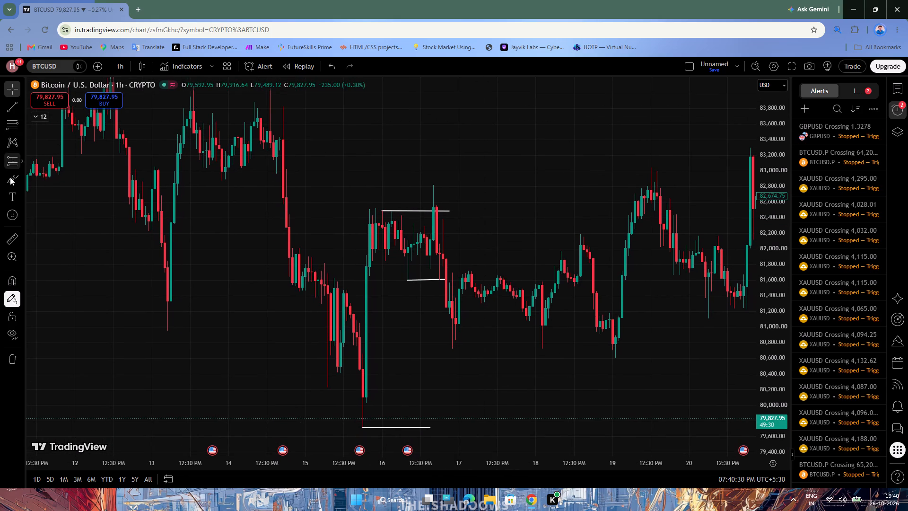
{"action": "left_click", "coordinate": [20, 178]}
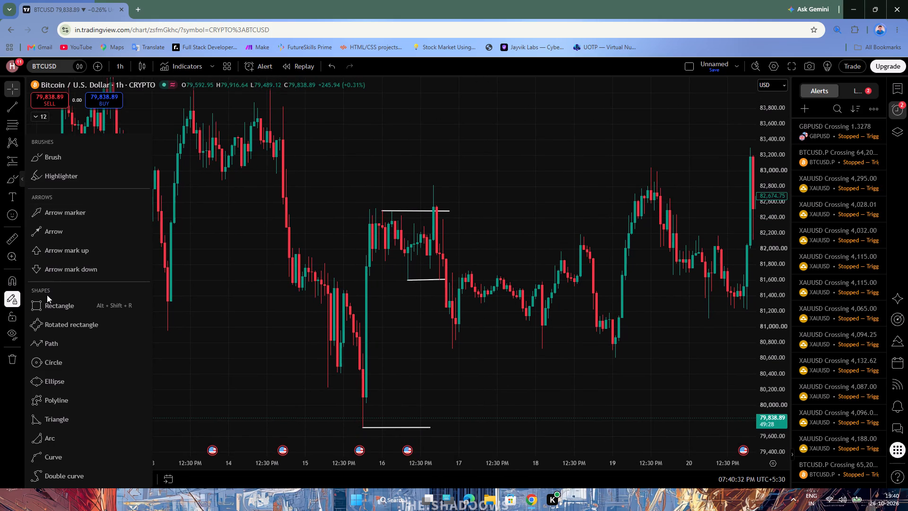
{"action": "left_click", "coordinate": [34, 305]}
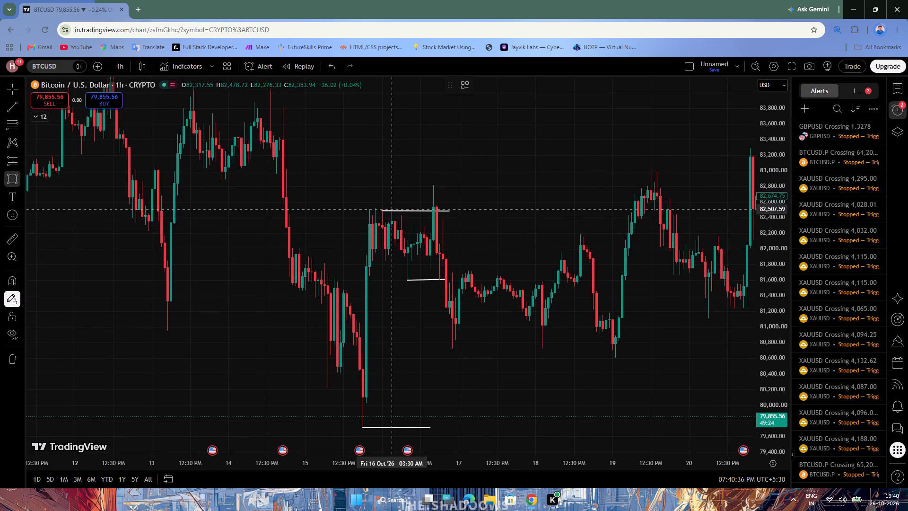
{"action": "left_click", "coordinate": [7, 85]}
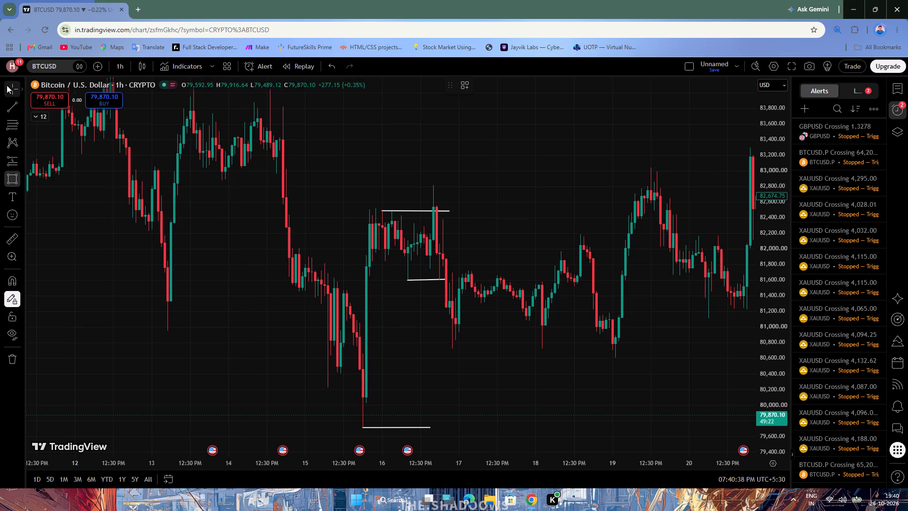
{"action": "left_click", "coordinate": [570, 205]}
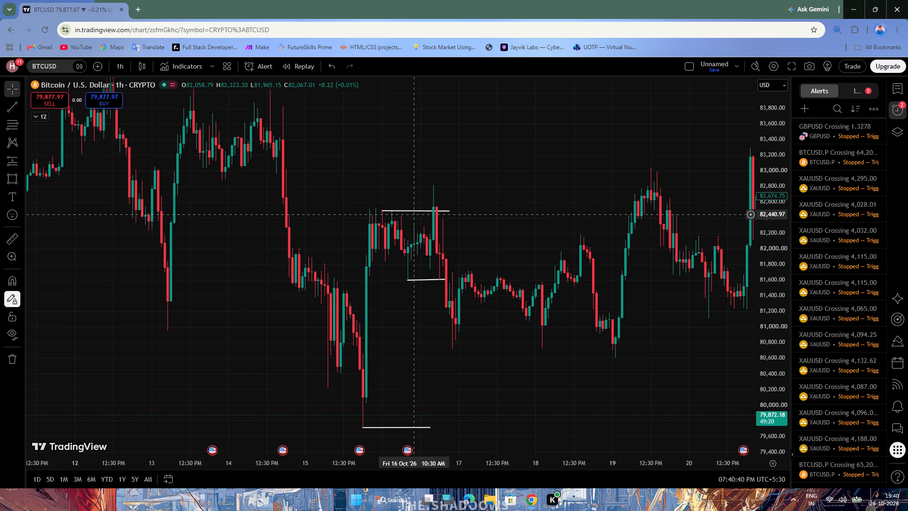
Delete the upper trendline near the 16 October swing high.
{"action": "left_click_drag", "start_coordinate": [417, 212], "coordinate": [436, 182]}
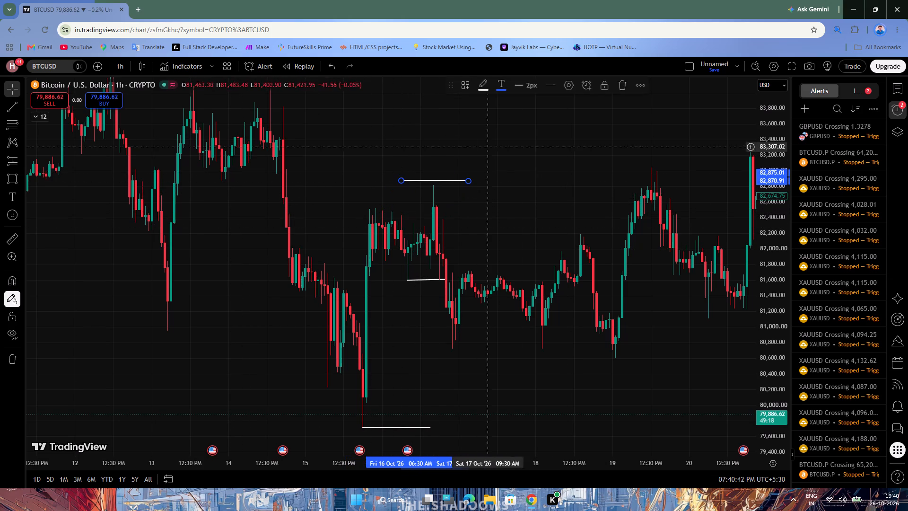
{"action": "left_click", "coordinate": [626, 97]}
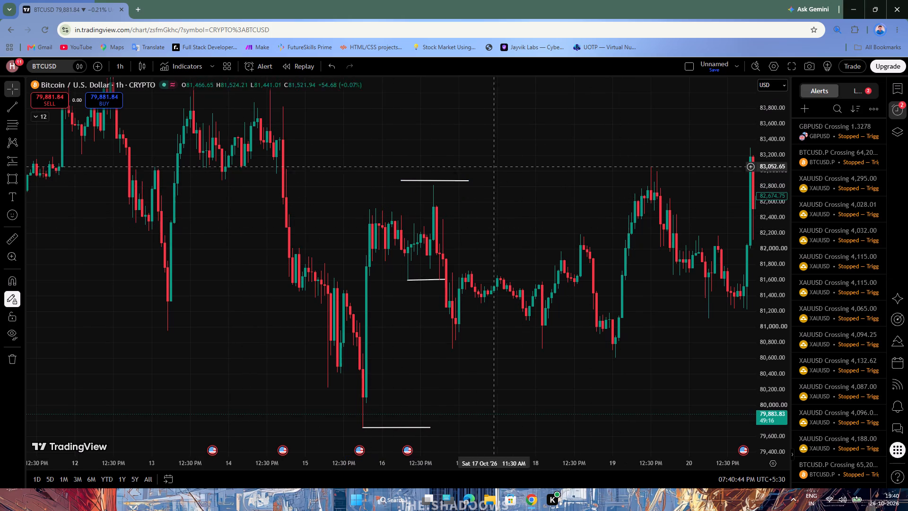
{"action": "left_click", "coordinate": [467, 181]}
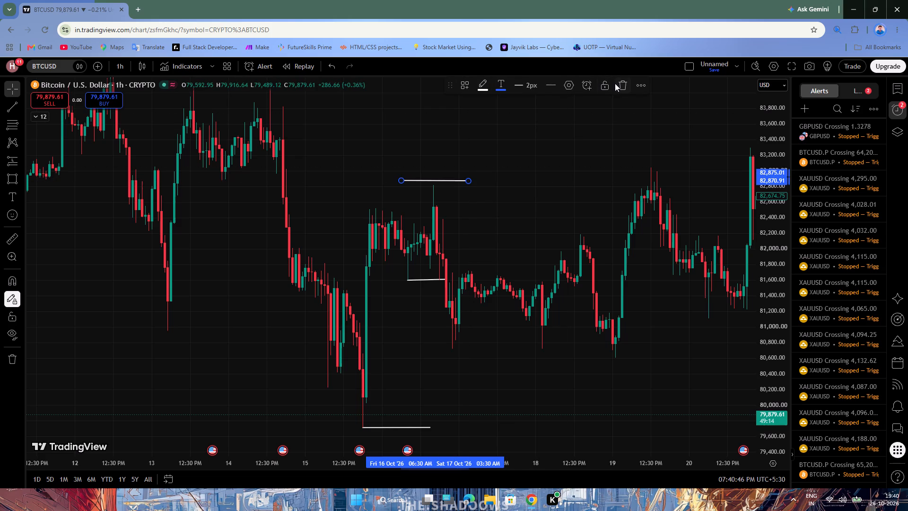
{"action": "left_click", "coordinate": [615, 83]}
Draw a rectangle zone from the 16 October, 04:30 PM high at about 82,804 down to about 82,538 at 20 October, 10:30 AM.
{"action": "left_click_drag", "start_coordinate": [589, 158], "coordinate": [457, 173]}
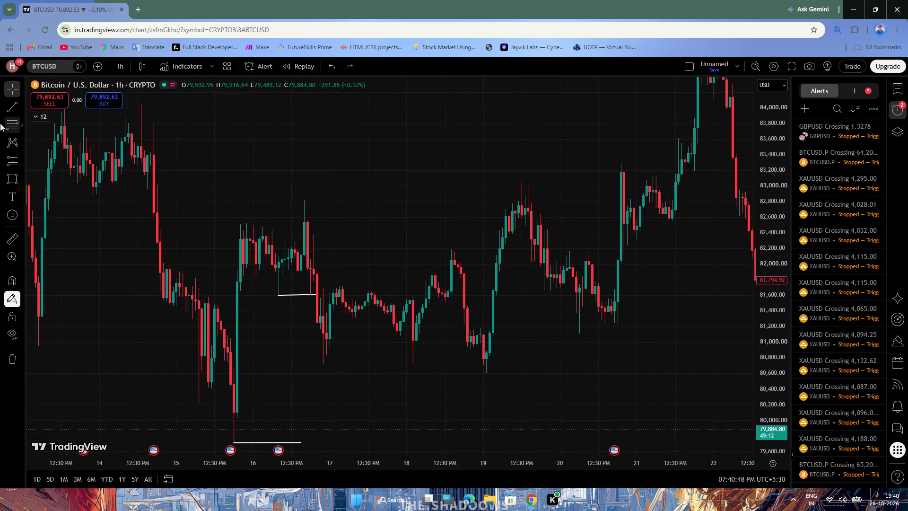
{"action": "left_click", "coordinate": [8, 171]}
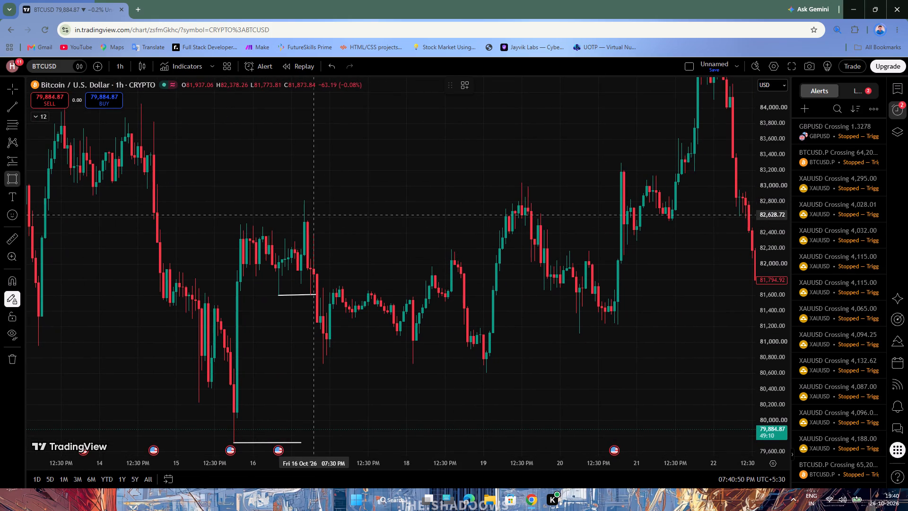
{"action": "left_click", "coordinate": [303, 201]}
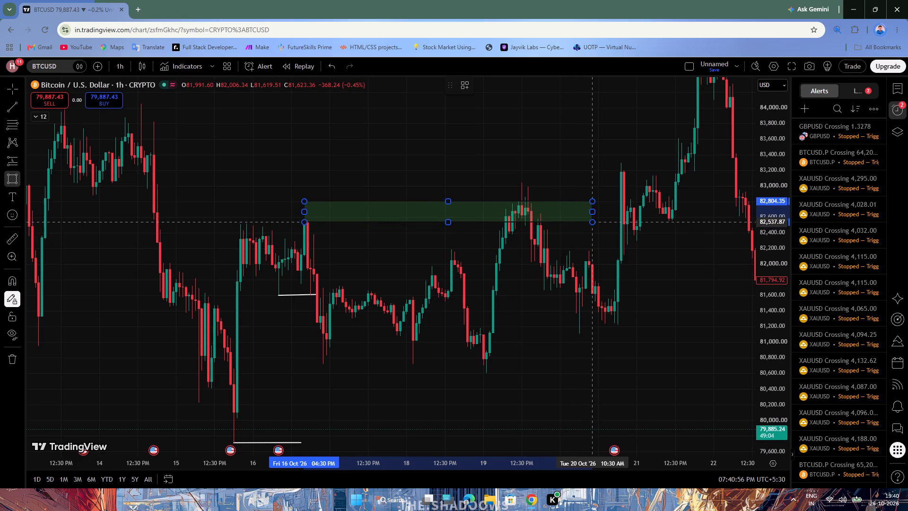
{"action": "left_click", "coordinate": [591, 222]}
{"action": "left_click", "coordinate": [9, 91]}
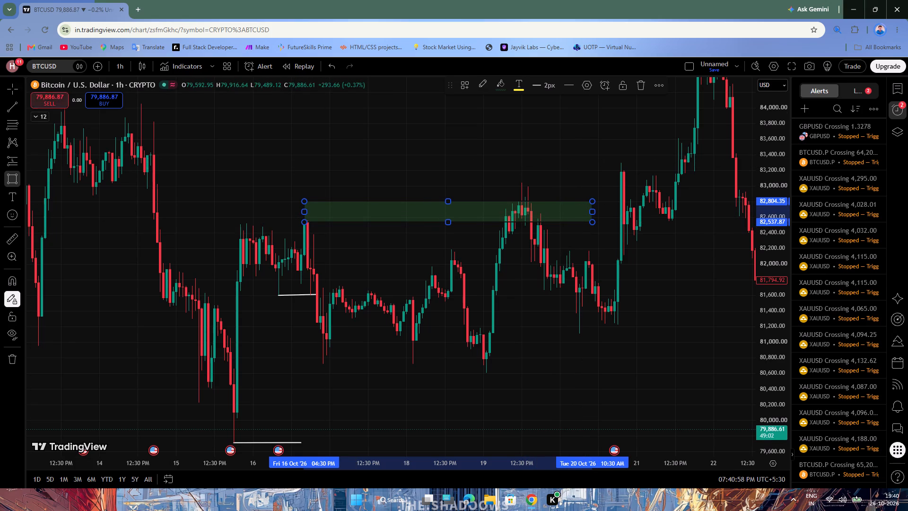
{"action": "left_click", "coordinate": [393, 136]}
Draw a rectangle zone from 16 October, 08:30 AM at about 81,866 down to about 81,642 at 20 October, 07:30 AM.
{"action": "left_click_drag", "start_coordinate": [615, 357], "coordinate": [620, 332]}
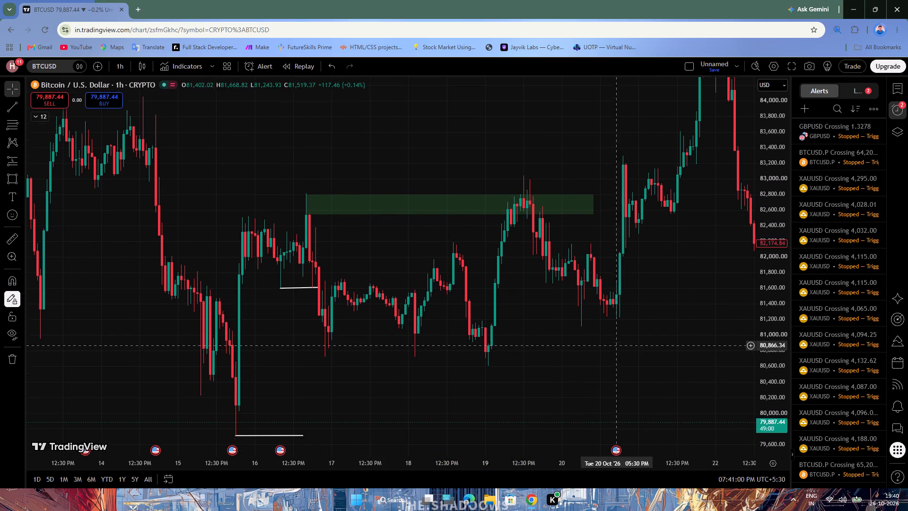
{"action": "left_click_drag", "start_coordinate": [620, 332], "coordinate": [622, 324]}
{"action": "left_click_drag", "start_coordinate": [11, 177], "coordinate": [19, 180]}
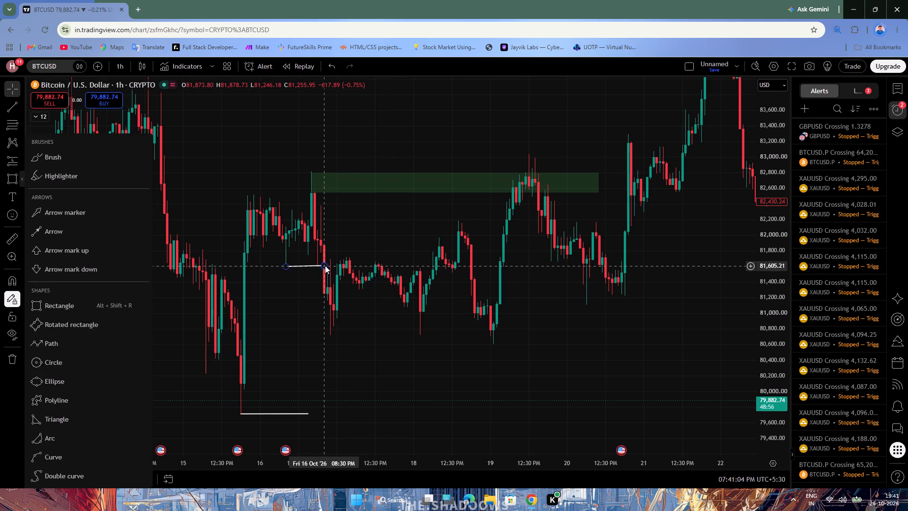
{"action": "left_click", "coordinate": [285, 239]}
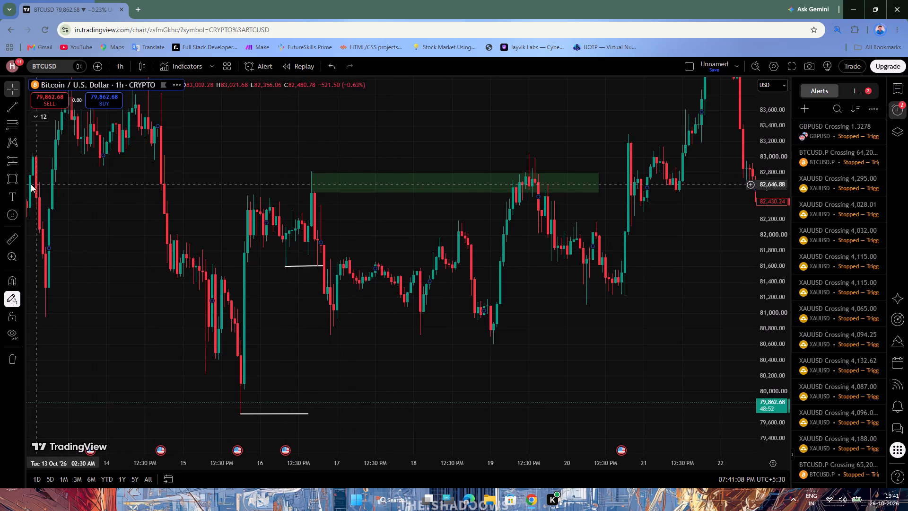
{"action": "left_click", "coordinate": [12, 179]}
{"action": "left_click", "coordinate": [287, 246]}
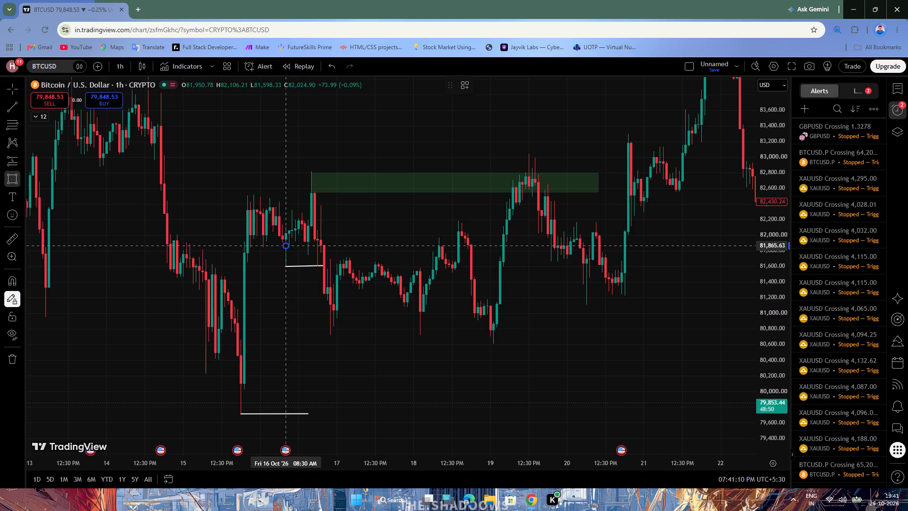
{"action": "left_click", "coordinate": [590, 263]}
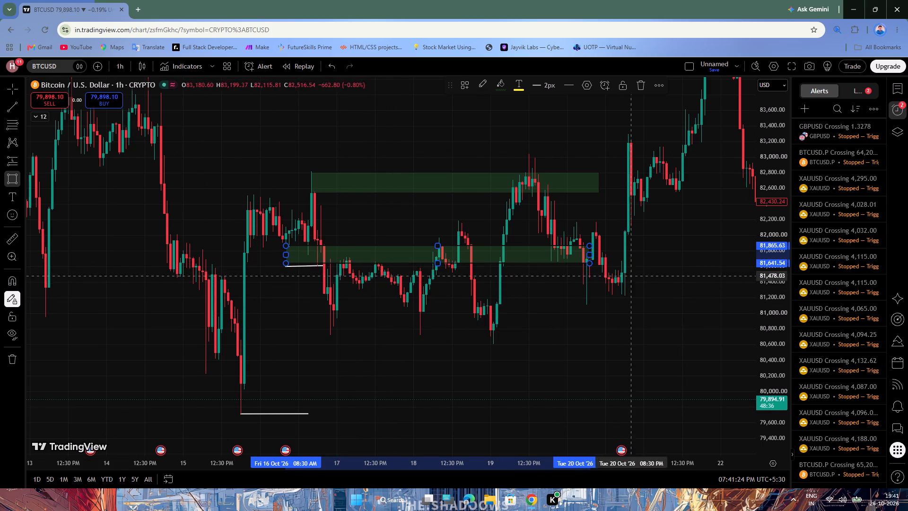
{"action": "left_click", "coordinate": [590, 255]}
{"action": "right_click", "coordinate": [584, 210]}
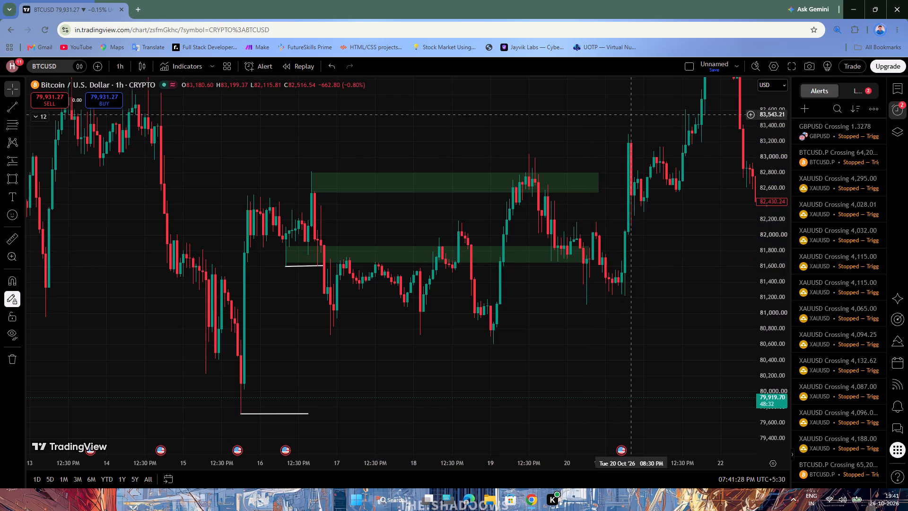
Remove all four drawings from the chart, keeping the indicators.
{"action": "left_click", "coordinate": [11, 357]}
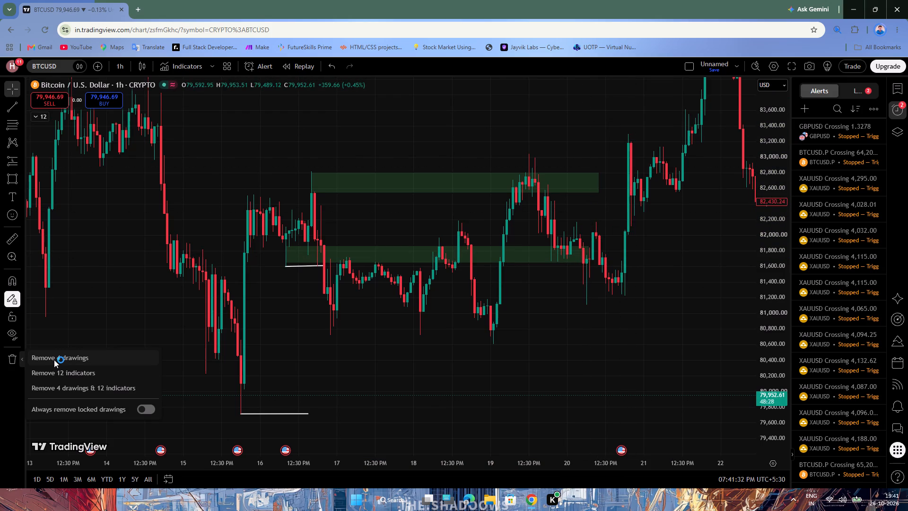
{"action": "left_click", "coordinate": [54, 359]}
{"action": "left_click", "coordinate": [54, 359]}
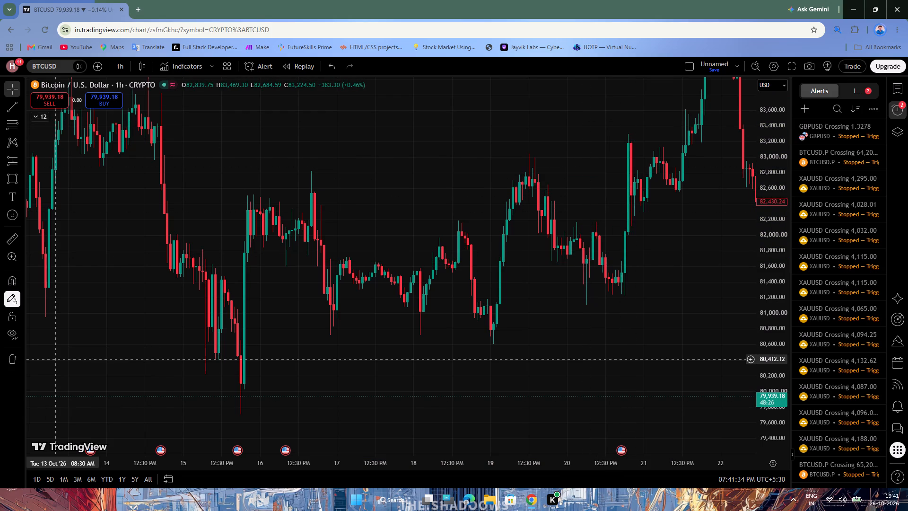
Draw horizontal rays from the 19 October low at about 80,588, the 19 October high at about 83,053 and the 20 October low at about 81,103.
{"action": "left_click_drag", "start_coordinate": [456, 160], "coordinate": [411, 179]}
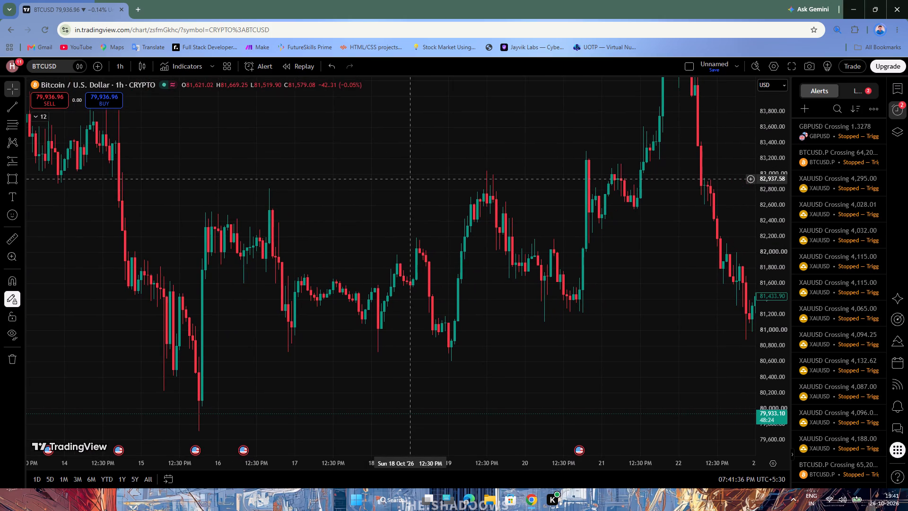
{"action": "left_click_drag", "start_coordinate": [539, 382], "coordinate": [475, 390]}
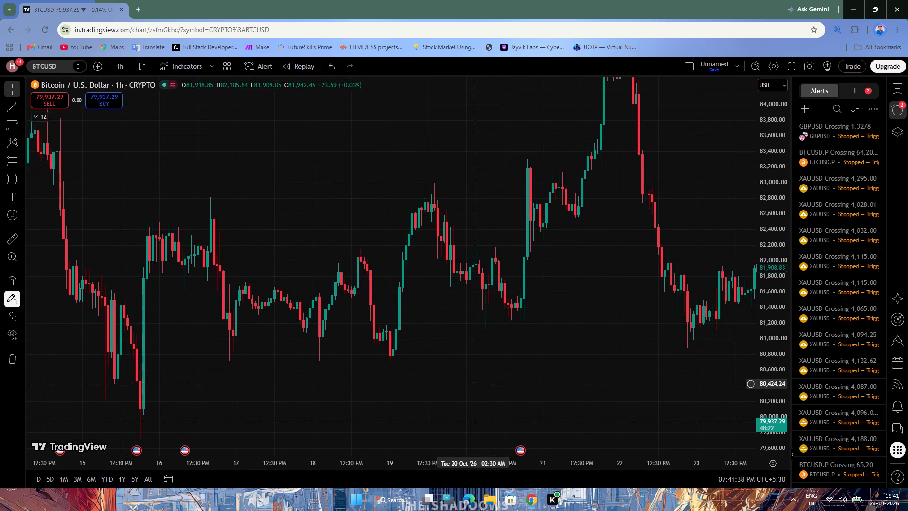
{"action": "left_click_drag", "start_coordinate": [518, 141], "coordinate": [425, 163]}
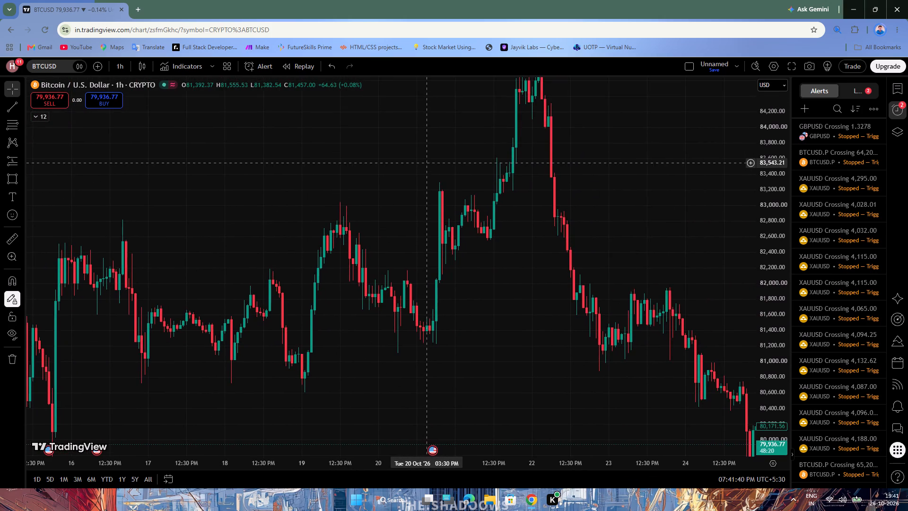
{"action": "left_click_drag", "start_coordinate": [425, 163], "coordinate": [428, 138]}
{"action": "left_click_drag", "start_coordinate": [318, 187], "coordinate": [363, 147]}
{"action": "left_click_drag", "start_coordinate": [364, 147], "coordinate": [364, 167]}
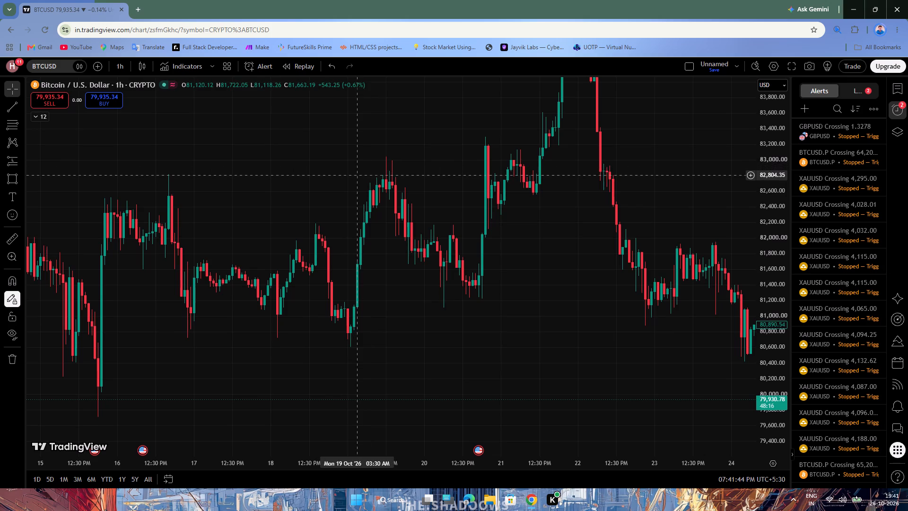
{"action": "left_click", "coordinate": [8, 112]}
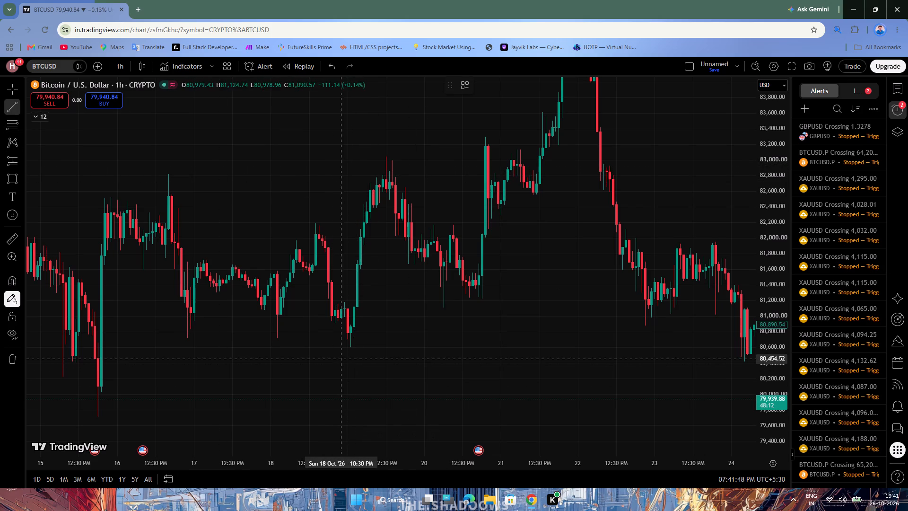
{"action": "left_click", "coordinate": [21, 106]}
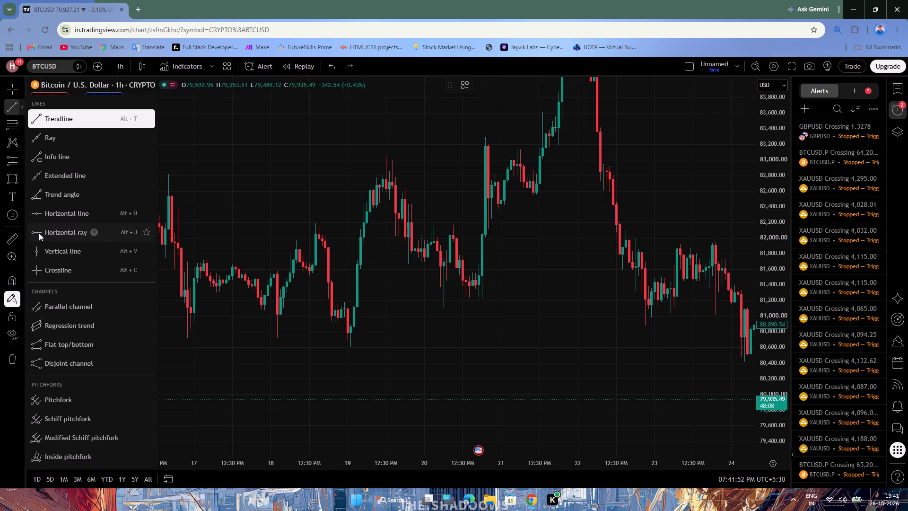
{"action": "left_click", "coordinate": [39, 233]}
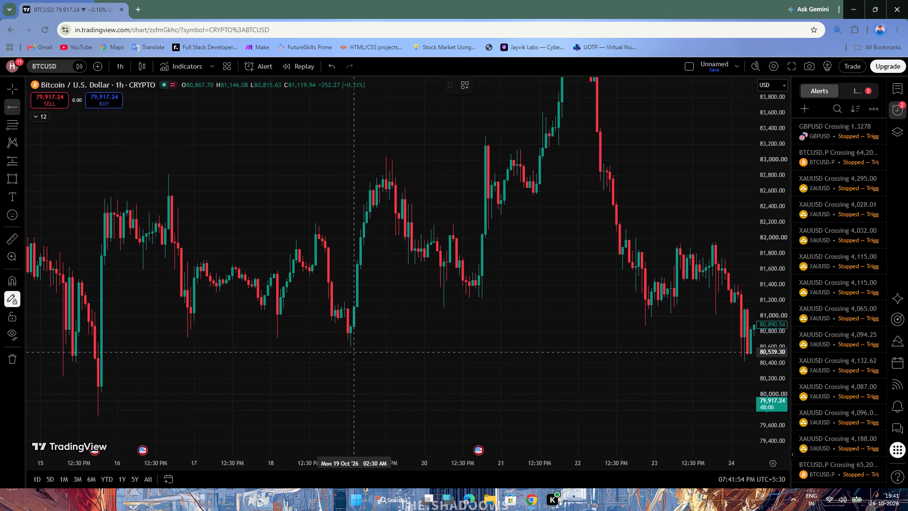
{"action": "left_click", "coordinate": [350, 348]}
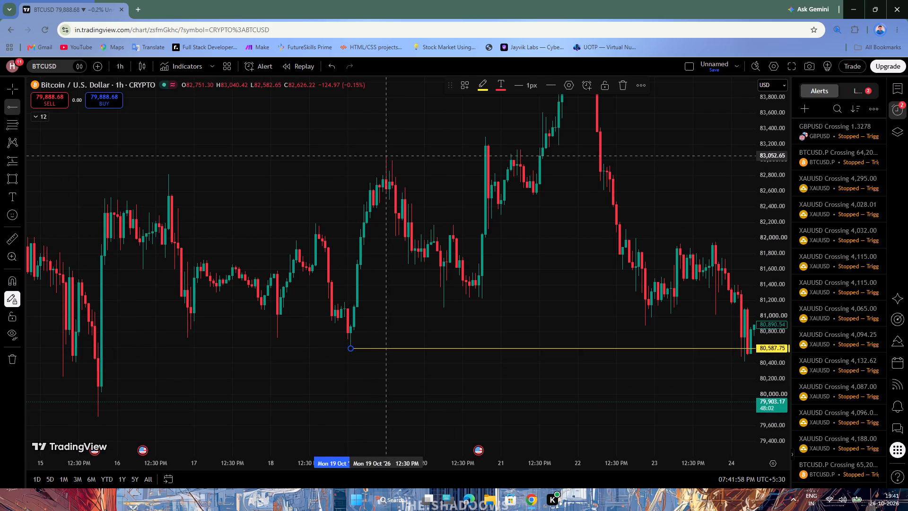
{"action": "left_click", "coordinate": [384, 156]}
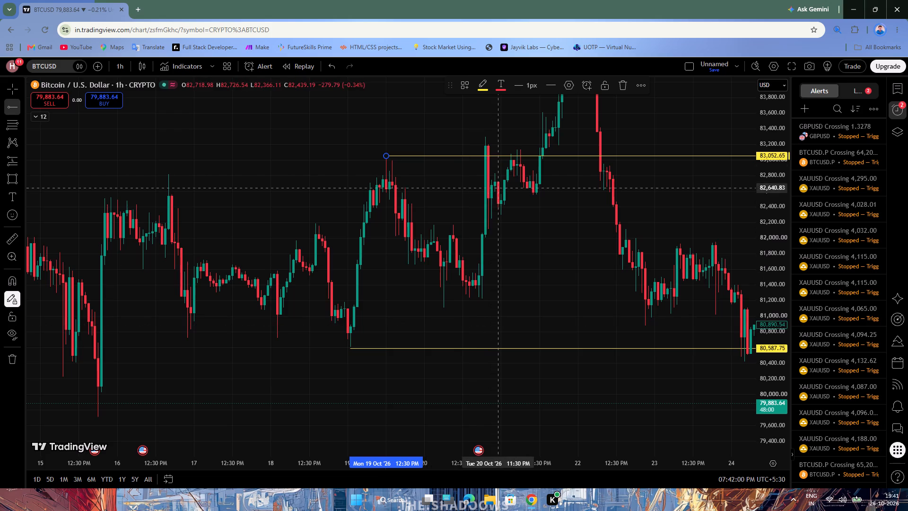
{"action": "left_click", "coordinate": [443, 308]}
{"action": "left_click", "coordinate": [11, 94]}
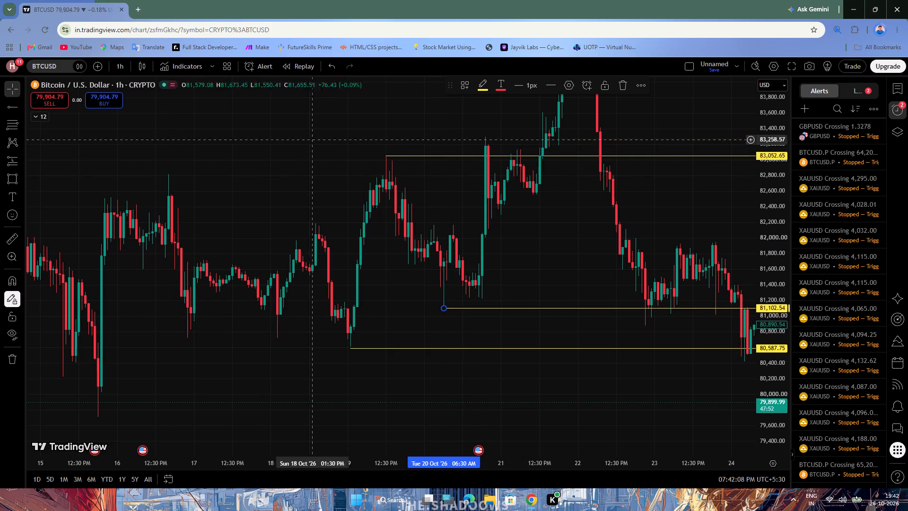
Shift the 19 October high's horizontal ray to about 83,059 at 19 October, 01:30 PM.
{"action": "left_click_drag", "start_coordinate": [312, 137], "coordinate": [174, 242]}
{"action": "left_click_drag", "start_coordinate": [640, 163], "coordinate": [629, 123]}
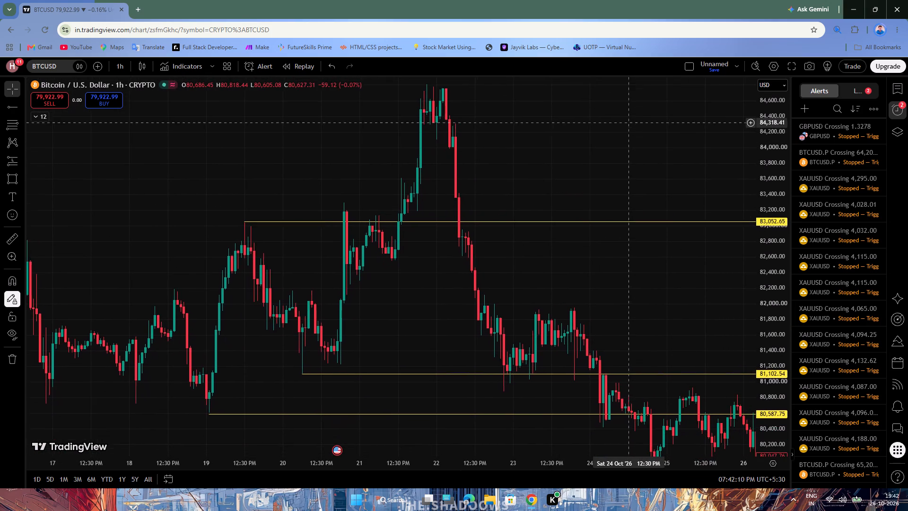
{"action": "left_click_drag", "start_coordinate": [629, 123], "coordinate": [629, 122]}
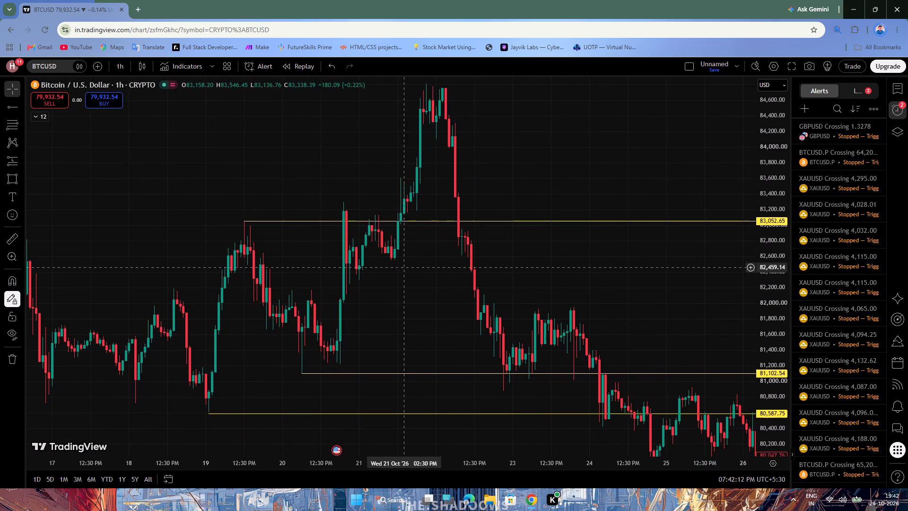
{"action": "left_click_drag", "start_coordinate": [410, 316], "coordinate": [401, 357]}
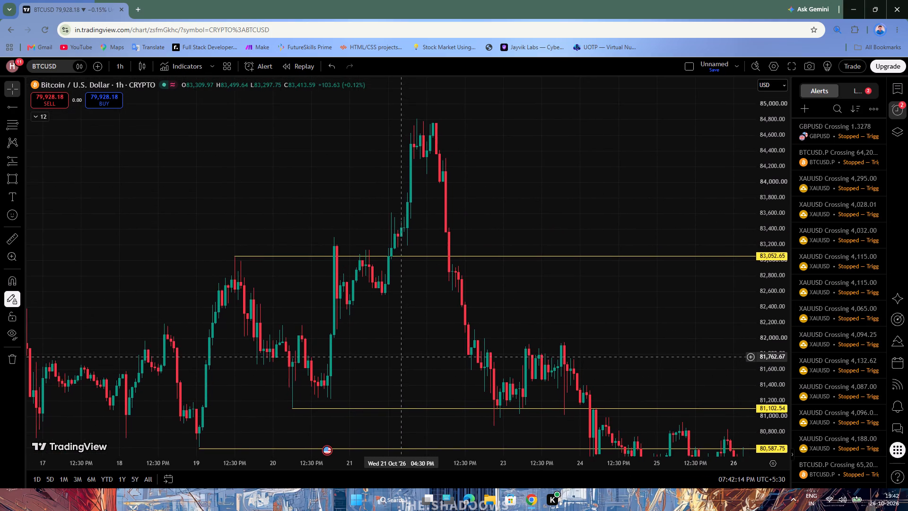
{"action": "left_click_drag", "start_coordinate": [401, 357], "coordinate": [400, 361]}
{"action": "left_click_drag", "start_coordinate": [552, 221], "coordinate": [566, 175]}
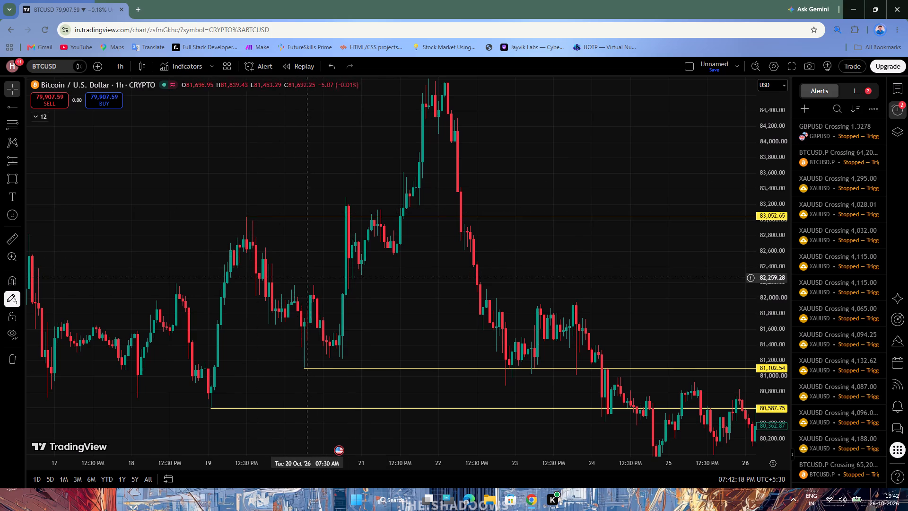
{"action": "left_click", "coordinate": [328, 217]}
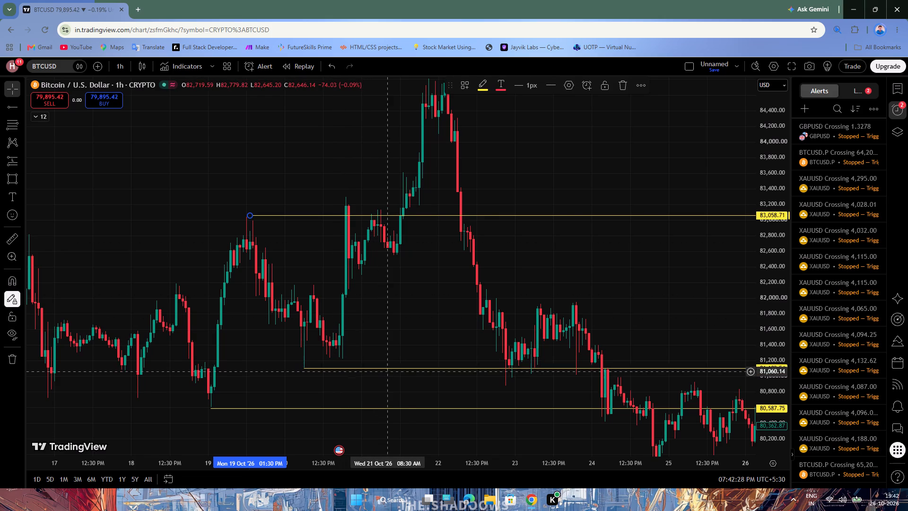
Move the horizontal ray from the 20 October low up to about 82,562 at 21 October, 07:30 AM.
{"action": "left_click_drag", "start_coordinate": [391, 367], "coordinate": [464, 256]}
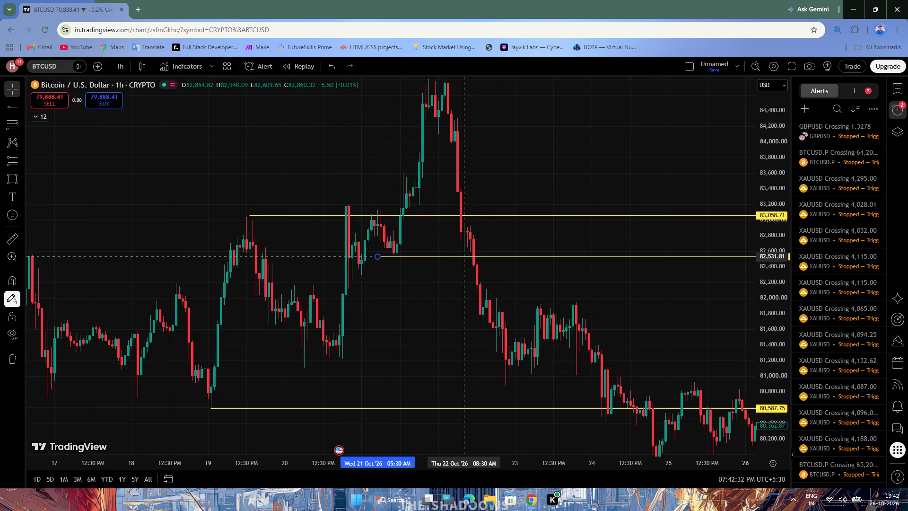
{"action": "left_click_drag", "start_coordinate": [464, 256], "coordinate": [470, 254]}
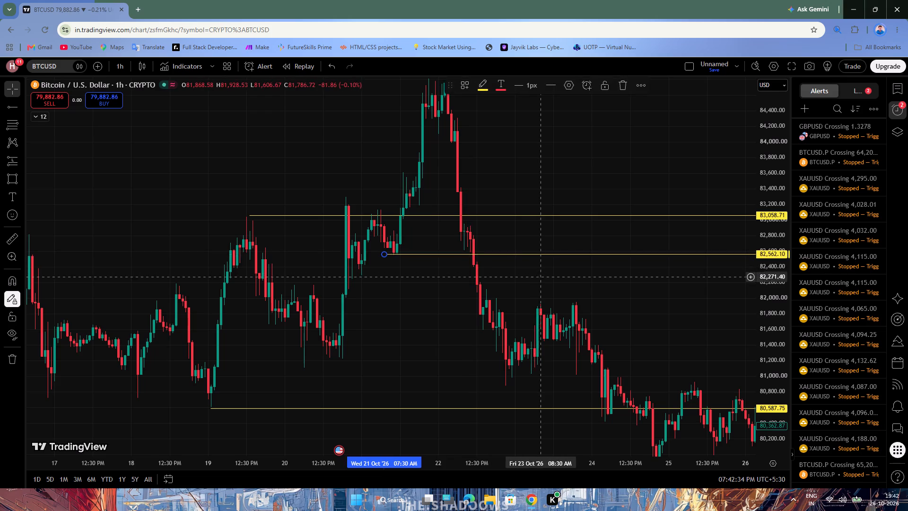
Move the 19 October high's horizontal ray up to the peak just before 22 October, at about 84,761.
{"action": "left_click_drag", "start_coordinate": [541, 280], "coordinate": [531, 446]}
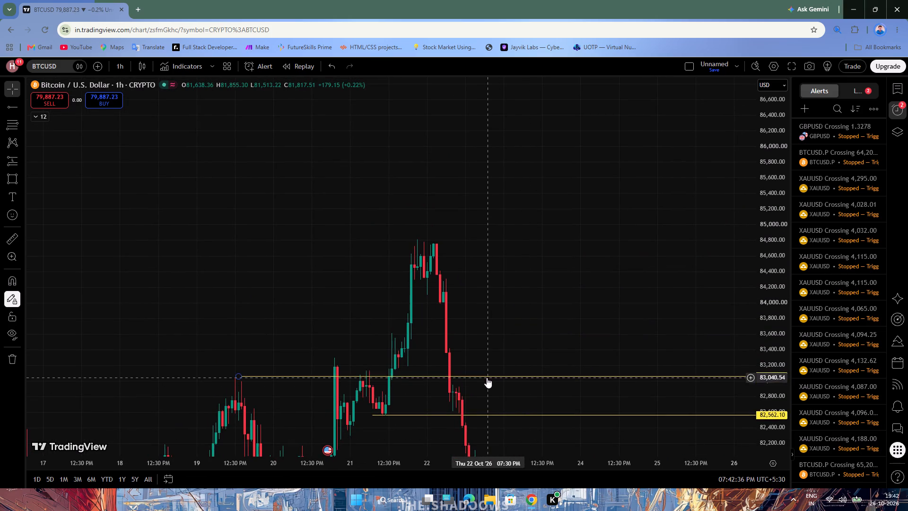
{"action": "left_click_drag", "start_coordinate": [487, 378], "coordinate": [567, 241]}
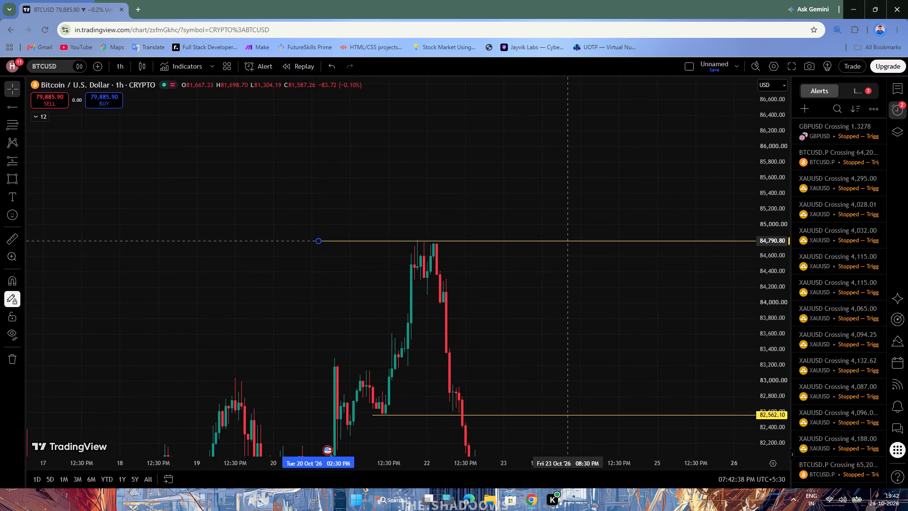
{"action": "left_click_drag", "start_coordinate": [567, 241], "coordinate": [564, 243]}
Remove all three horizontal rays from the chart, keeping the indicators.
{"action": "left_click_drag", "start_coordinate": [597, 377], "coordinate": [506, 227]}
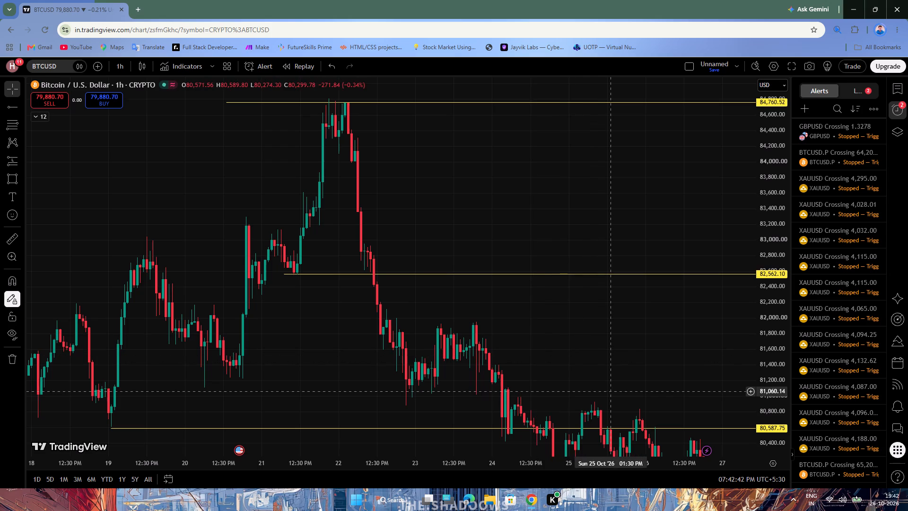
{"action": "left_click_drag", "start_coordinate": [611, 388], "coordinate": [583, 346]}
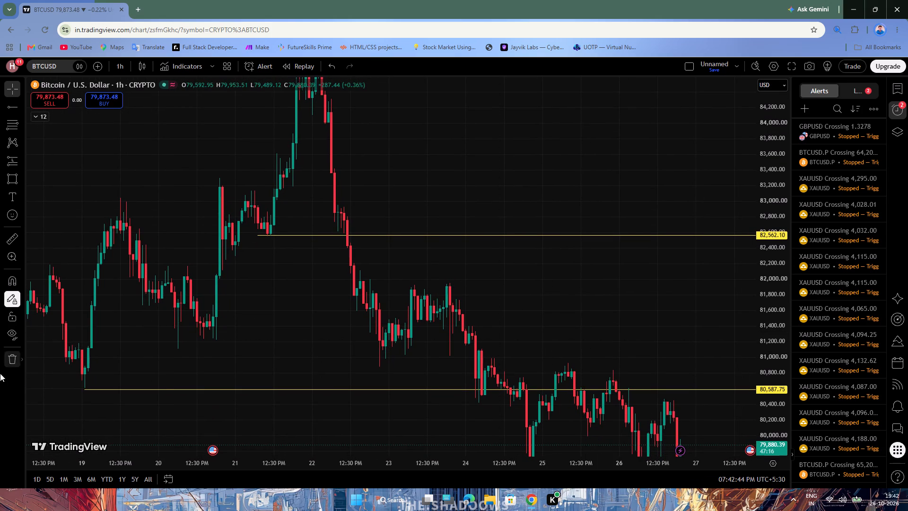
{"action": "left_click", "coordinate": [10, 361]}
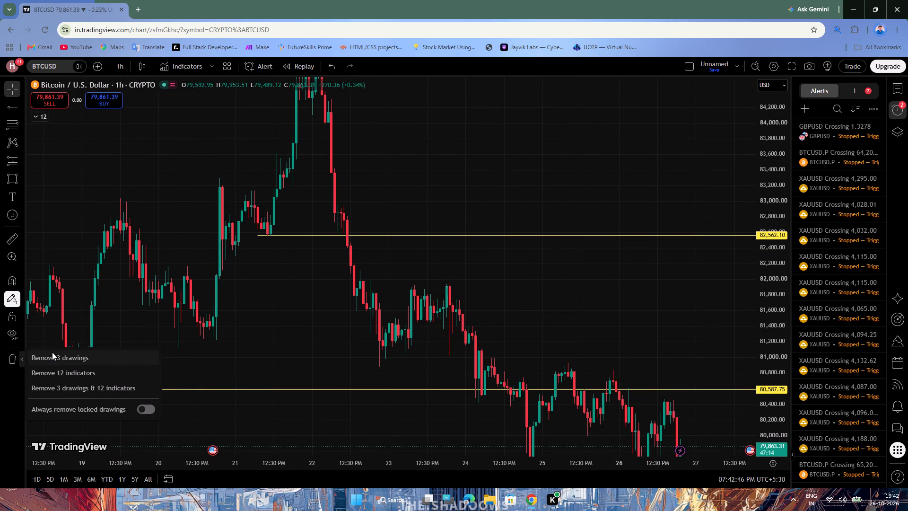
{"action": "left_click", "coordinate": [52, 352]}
Draw horizontal rays from the 19 October, 01:30 AM low at about 80,600 and the 19 October, 12:30 PM high at about 83,028.
{"action": "left_click_drag", "start_coordinate": [149, 195], "coordinate": [154, 196]}
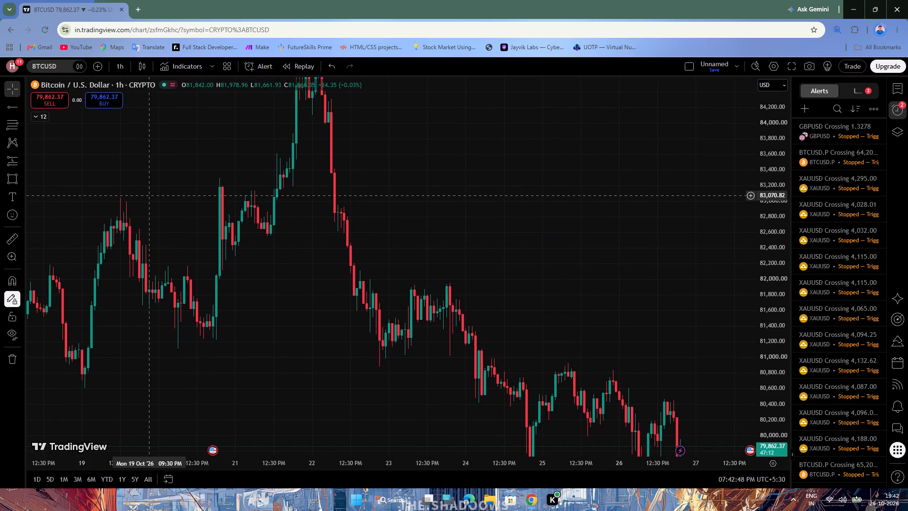
{"action": "left_click_drag", "start_coordinate": [154, 196], "coordinate": [172, 200]}
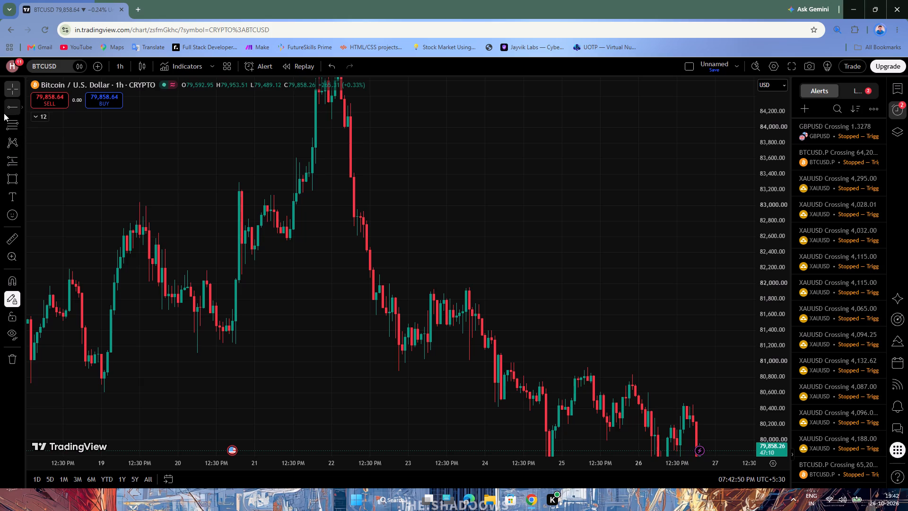
{"action": "left_click", "coordinate": [6, 112]}
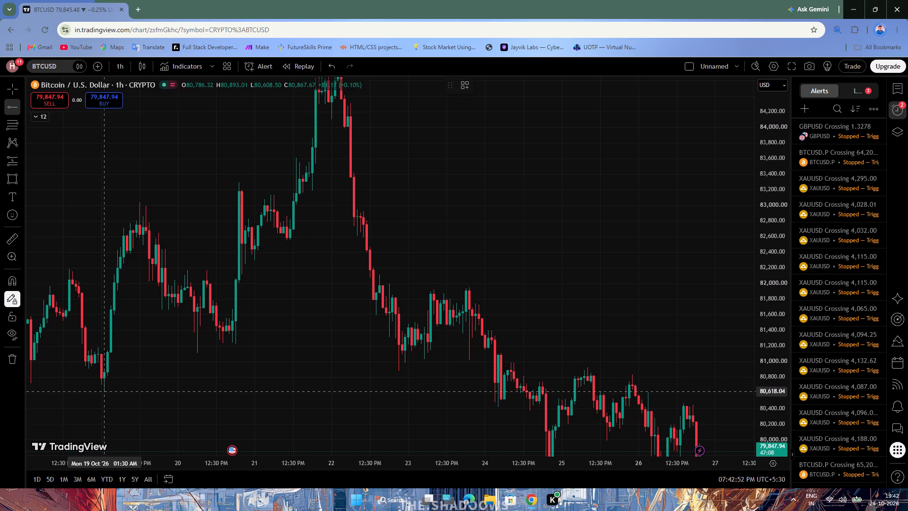
{"action": "left_click", "coordinate": [104, 393]}
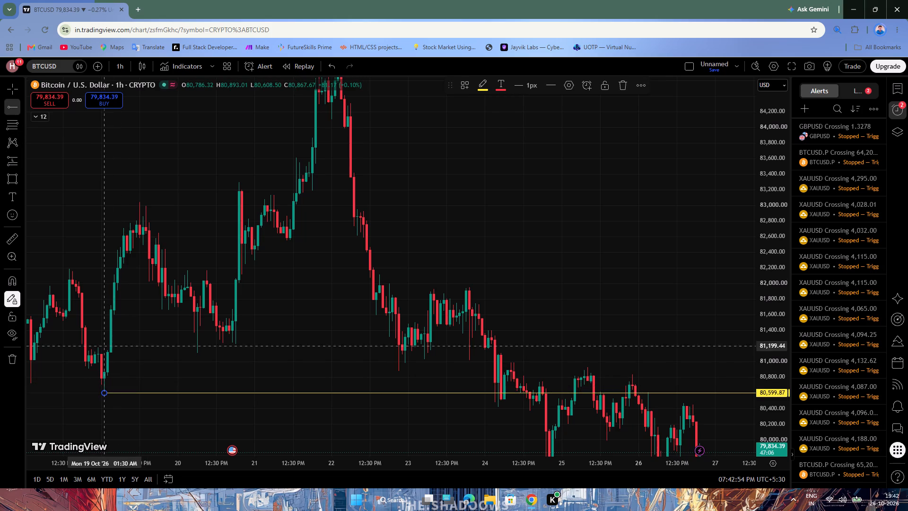
{"action": "left_click", "coordinate": [138, 203]}
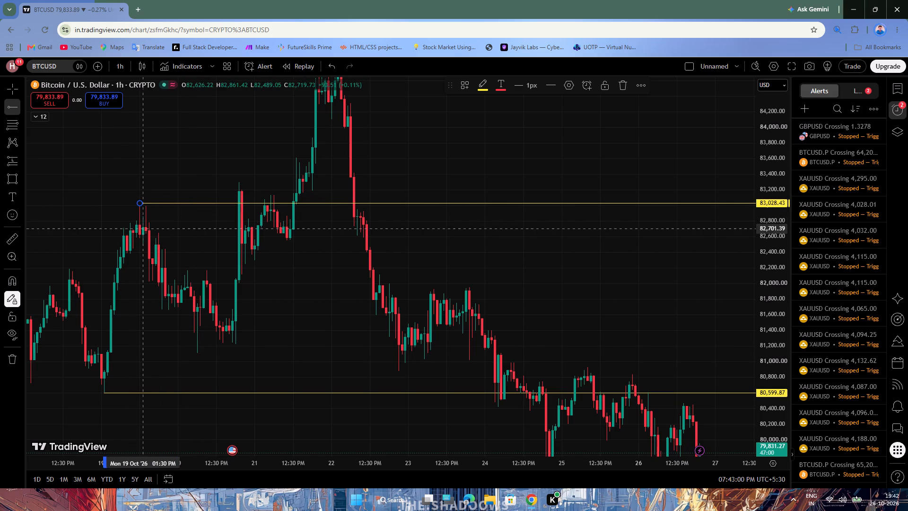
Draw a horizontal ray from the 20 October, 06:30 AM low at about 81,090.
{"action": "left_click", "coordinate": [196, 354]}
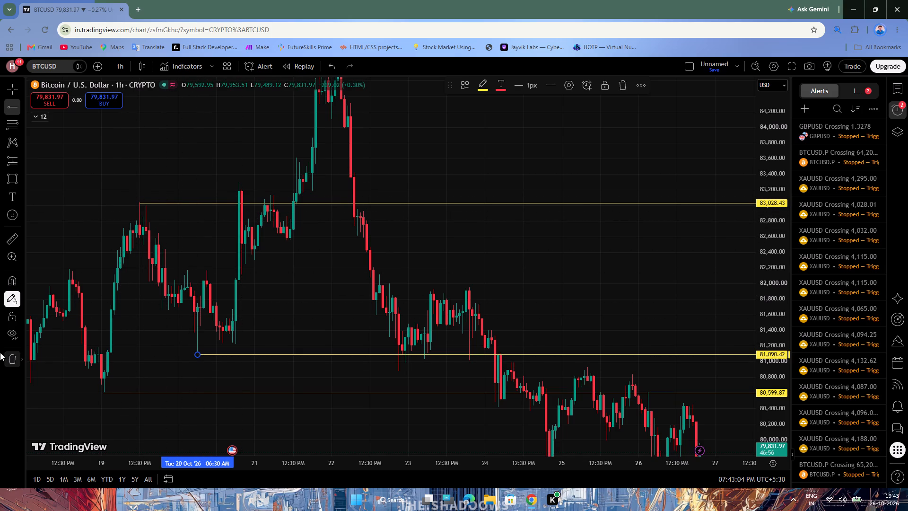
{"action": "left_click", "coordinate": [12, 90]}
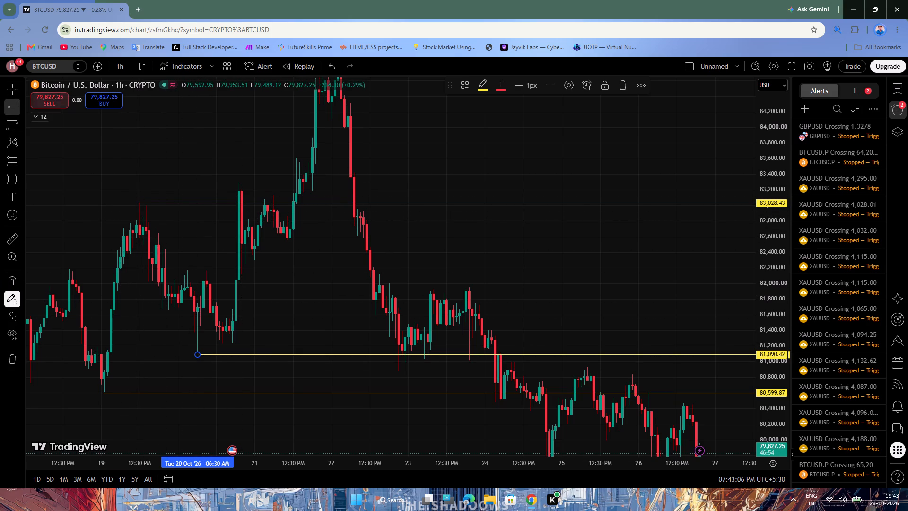
Examine the price action from 17 to 26 October against the three horizontal rays, including the peak near 22 October.
{"action": "left_click_drag", "start_coordinate": [478, 251], "coordinate": [449, 210]}
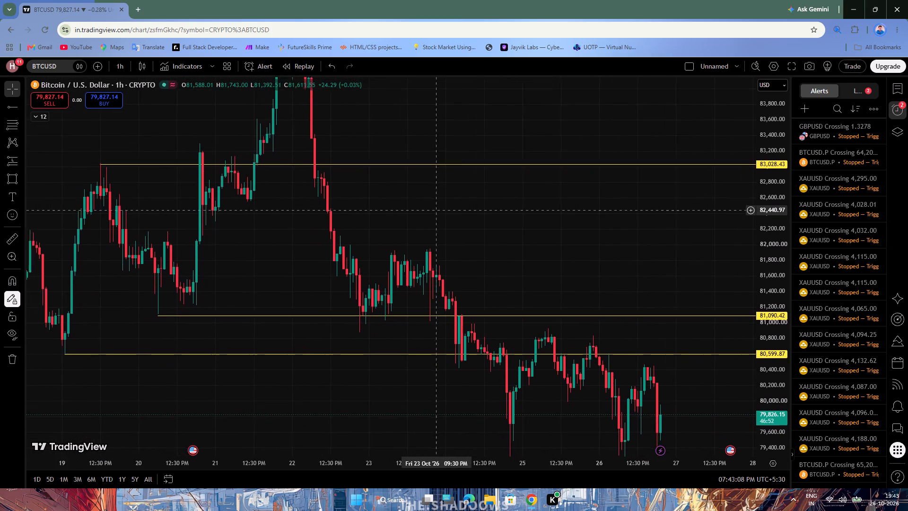
{"action": "left_click_drag", "start_coordinate": [449, 210], "coordinate": [470, 211]}
{"action": "scroll", "coordinate": [239, 313], "scroll_direction": "down", "scroll_amount": 1}
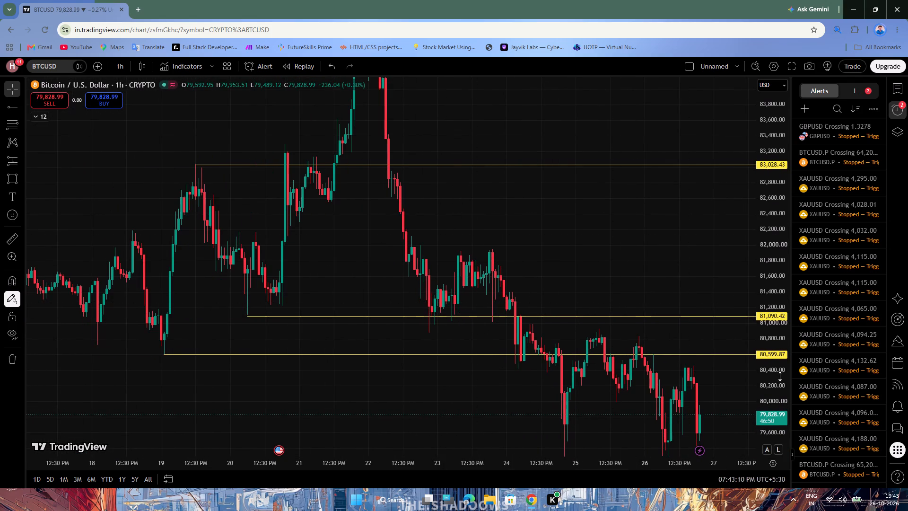
{"action": "left_click_drag", "start_coordinate": [781, 378], "coordinate": [755, 323]}
{"action": "left_click_drag", "start_coordinate": [536, 196], "coordinate": [558, 163]}
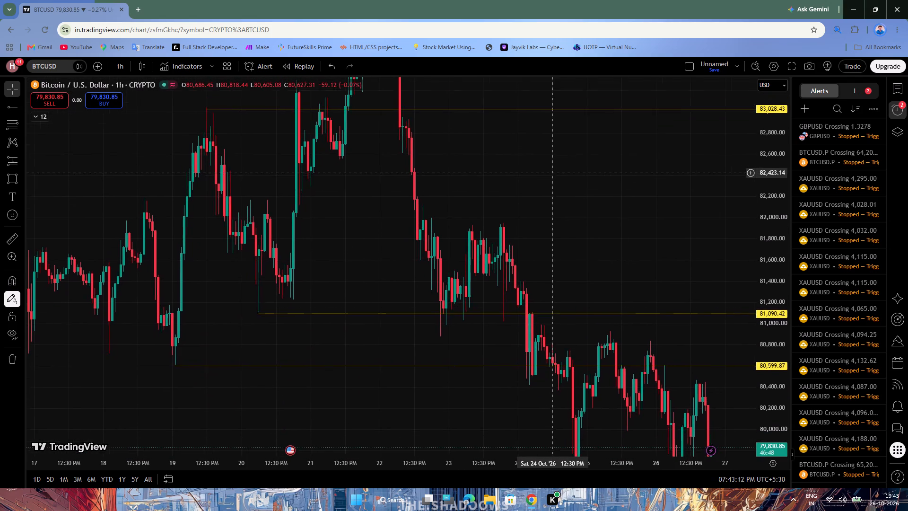
{"action": "left_click_drag", "start_coordinate": [558, 163], "coordinate": [574, 235]}
{"action": "left_click_drag", "start_coordinate": [574, 235], "coordinate": [560, 189]}
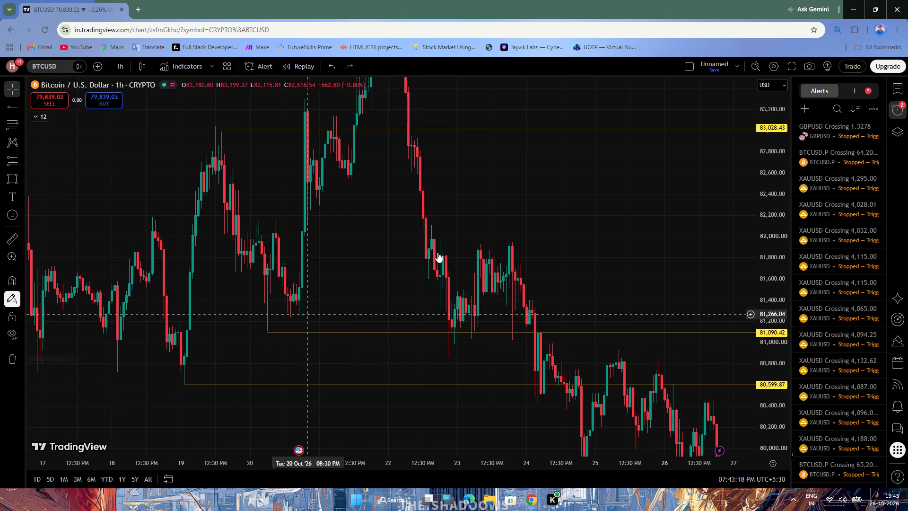
{"action": "left_click_drag", "start_coordinate": [570, 205], "coordinate": [498, 198]}
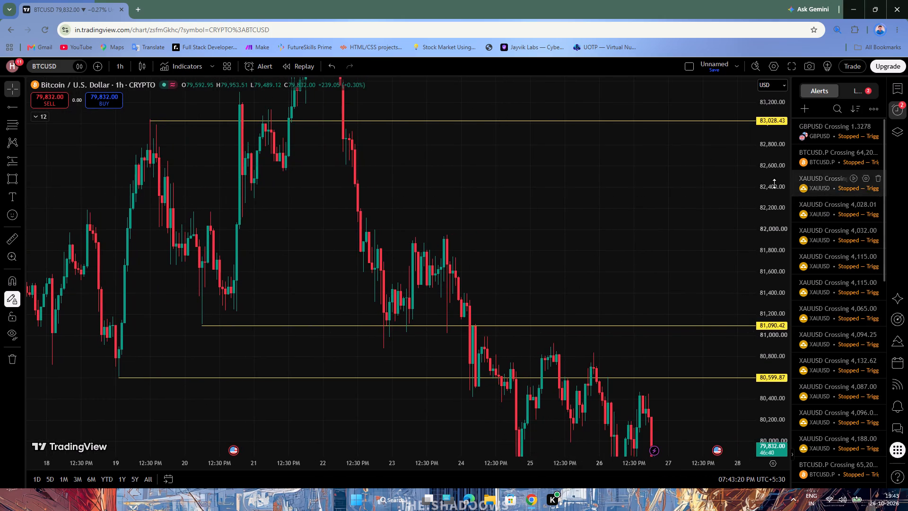
{"action": "left_click_drag", "start_coordinate": [769, 182], "coordinate": [761, 207]}
{"action": "left_click_drag", "start_coordinate": [690, 202], "coordinate": [631, 195]}
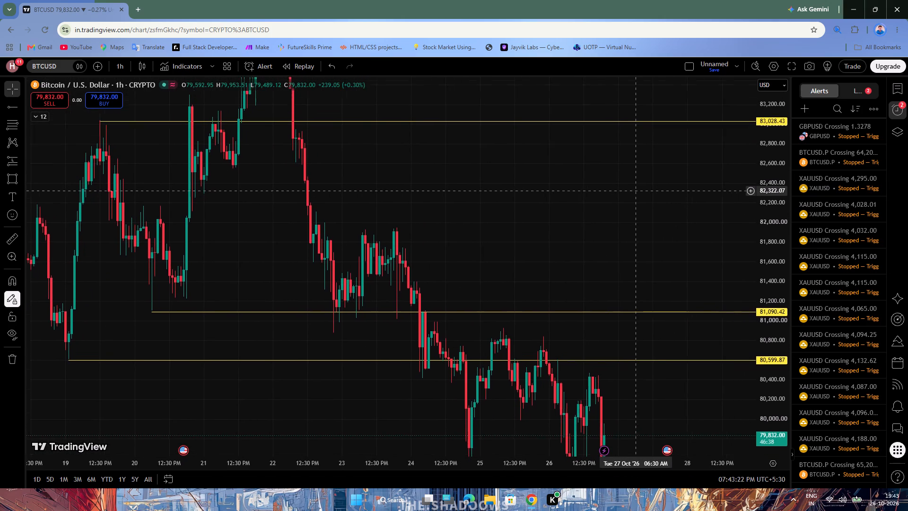
{"action": "left_click_drag", "start_coordinate": [631, 195], "coordinate": [630, 196]}
{"action": "scroll", "coordinate": [626, 212], "scroll_direction": "down", "scroll_amount": 3}
{"action": "left_click_drag", "start_coordinate": [627, 214], "coordinate": [606, 323]}
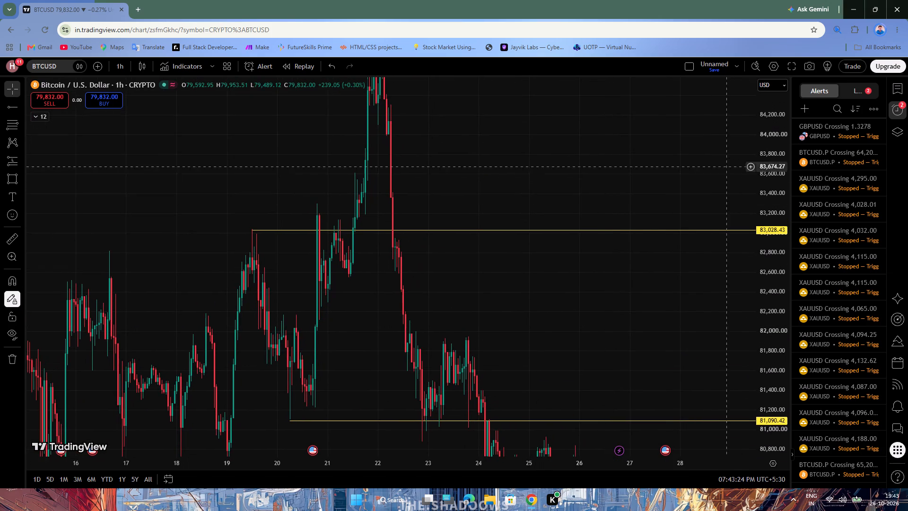
{"action": "left_click_drag", "start_coordinate": [779, 168], "coordinate": [756, 251]}
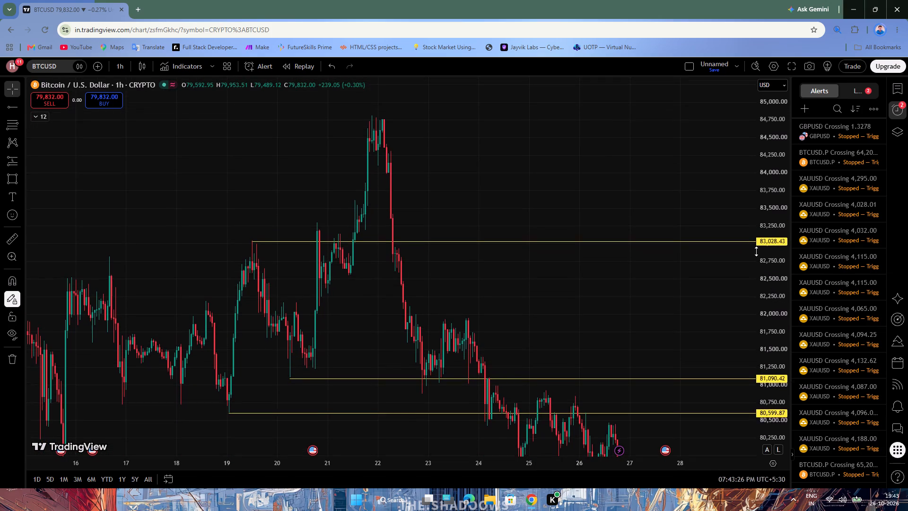
{"action": "left_click_drag", "start_coordinate": [756, 251], "coordinate": [751, 230]}
{"action": "left_click_drag", "start_coordinate": [643, 320], "coordinate": [718, 303]}
{"action": "scroll", "coordinate": [618, 326], "scroll_direction": "up", "scroll_amount": 1}
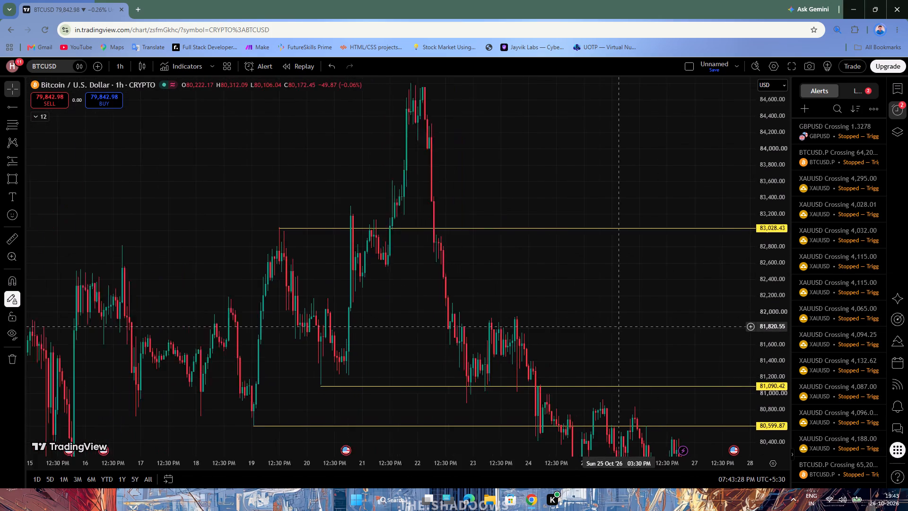
{"action": "scroll", "coordinate": [618, 326], "scroll_direction": "up", "scroll_amount": 1}
{"action": "left_click_drag", "start_coordinate": [610, 330], "coordinate": [624, 309]}
{"action": "left_click_drag", "start_coordinate": [618, 313], "coordinate": [623, 280]}
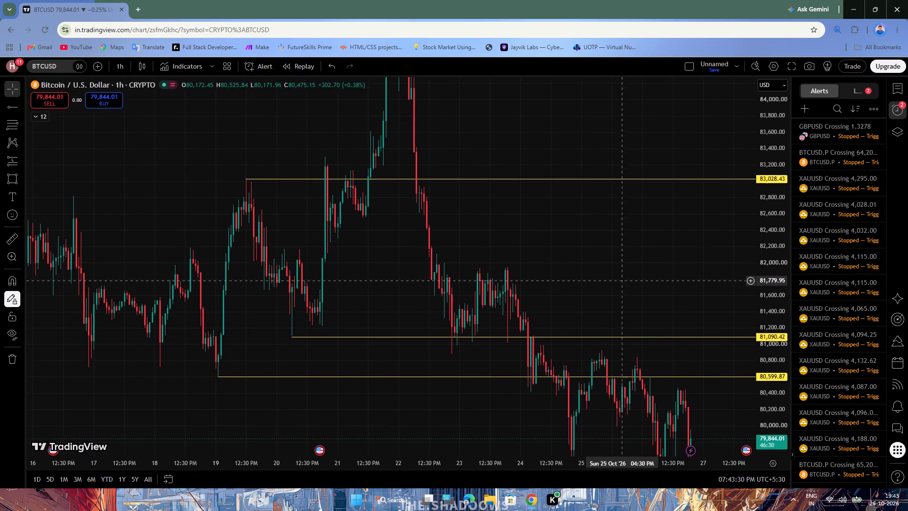
{"action": "left_click_drag", "start_coordinate": [623, 280], "coordinate": [621, 278]}
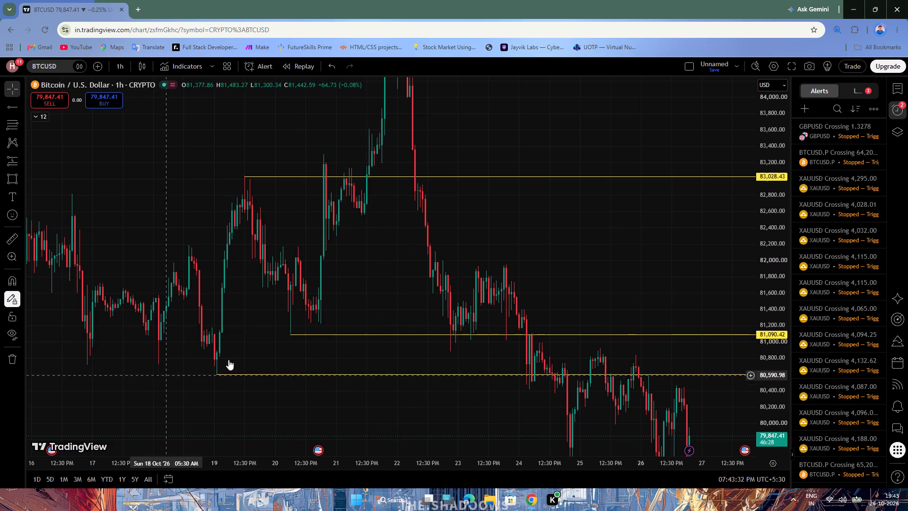
Delete the horizontal ray drawn from the 19 October low at about 80,600.
{"action": "left_click", "coordinate": [252, 373]}
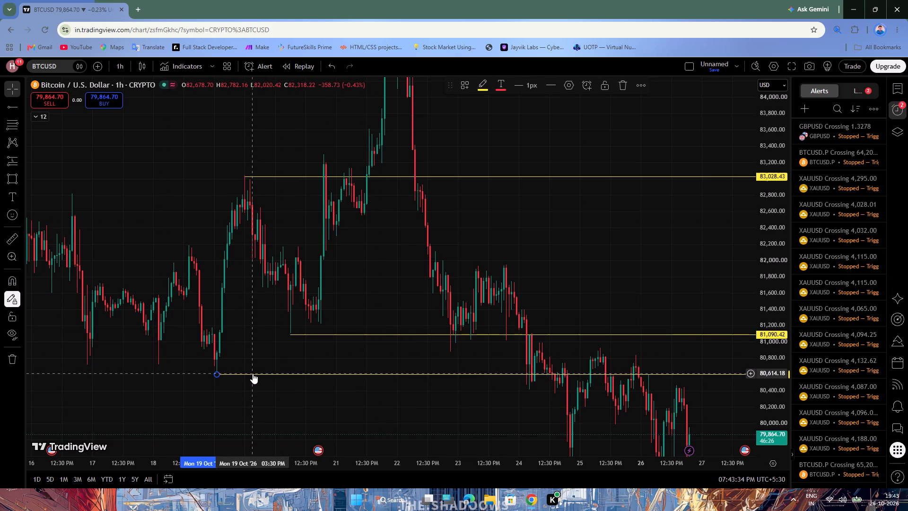
{"action": "left_click", "coordinate": [623, 95]}
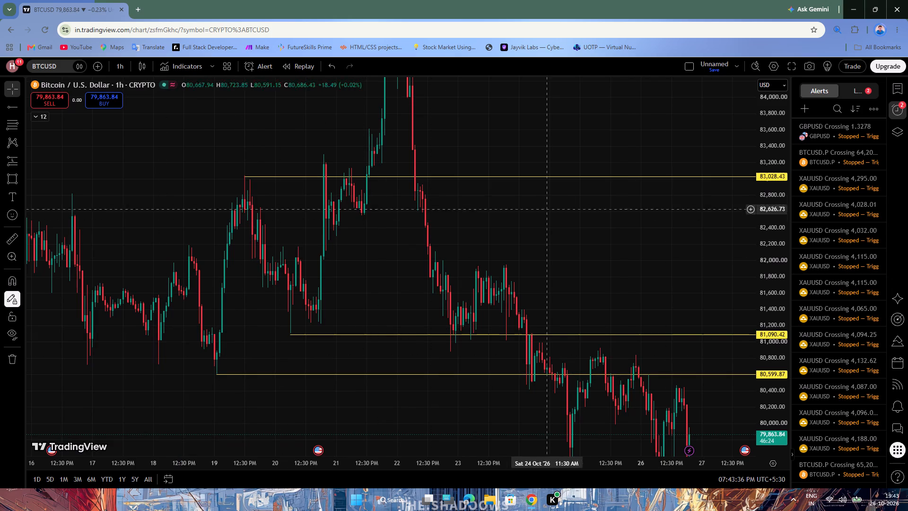
{"action": "left_click", "coordinate": [488, 374]}
{"action": "left_click", "coordinate": [620, 87]}
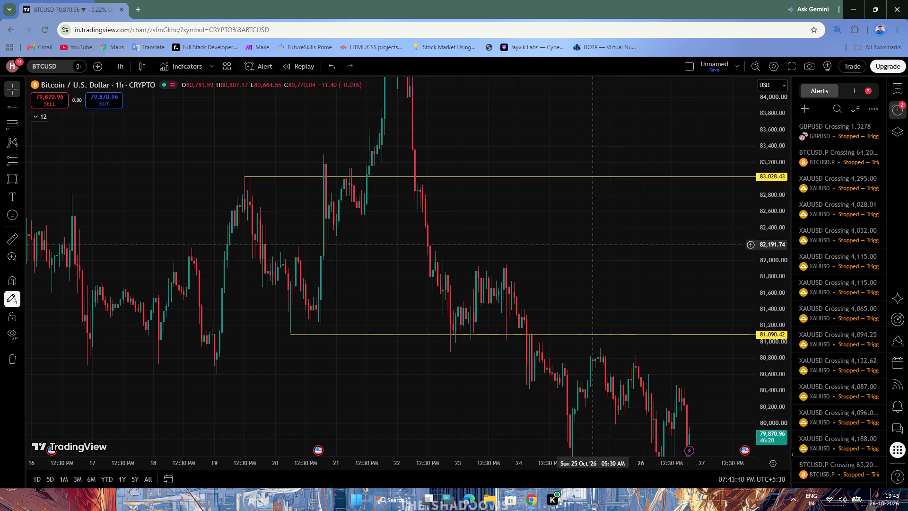
Remove the two remaining horizontal rays from the chart, keeping the indicators.
{"action": "left_click_drag", "start_coordinate": [592, 245], "coordinate": [548, 276]}
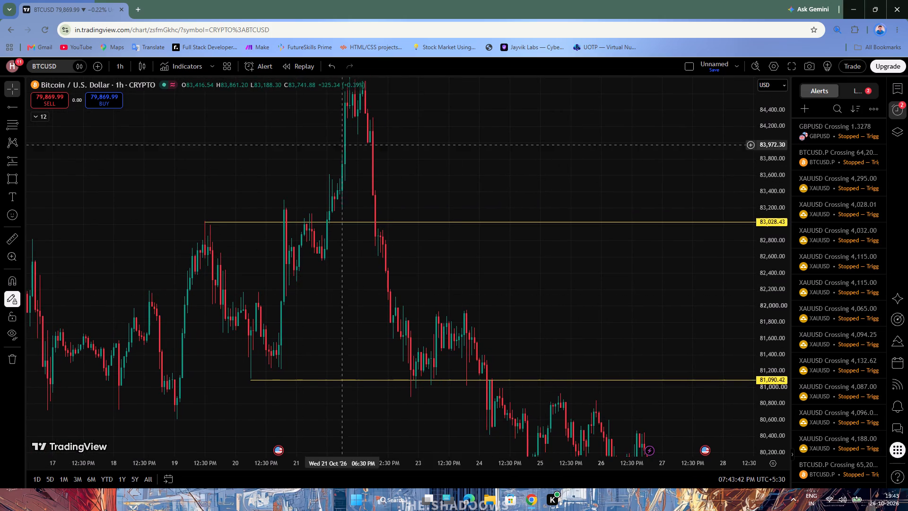
{"action": "left_click", "coordinate": [9, 362]}
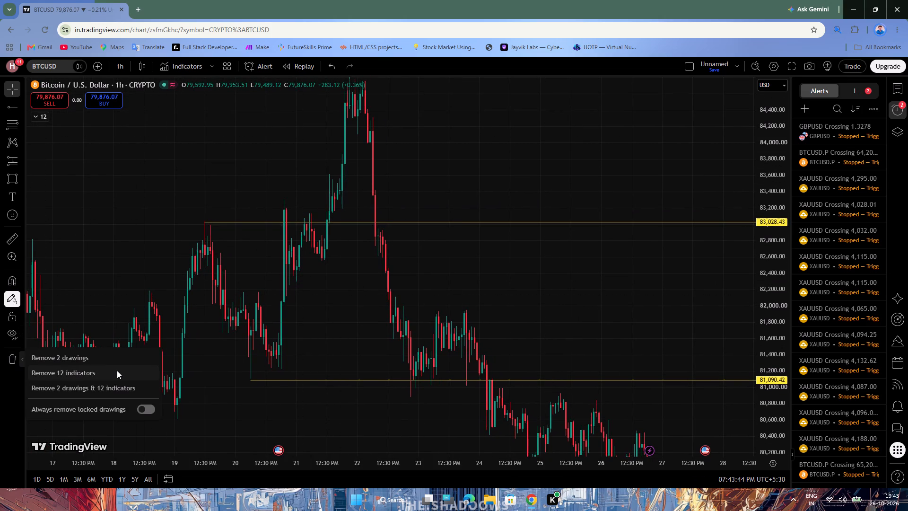
{"action": "left_click", "coordinate": [108, 364]}
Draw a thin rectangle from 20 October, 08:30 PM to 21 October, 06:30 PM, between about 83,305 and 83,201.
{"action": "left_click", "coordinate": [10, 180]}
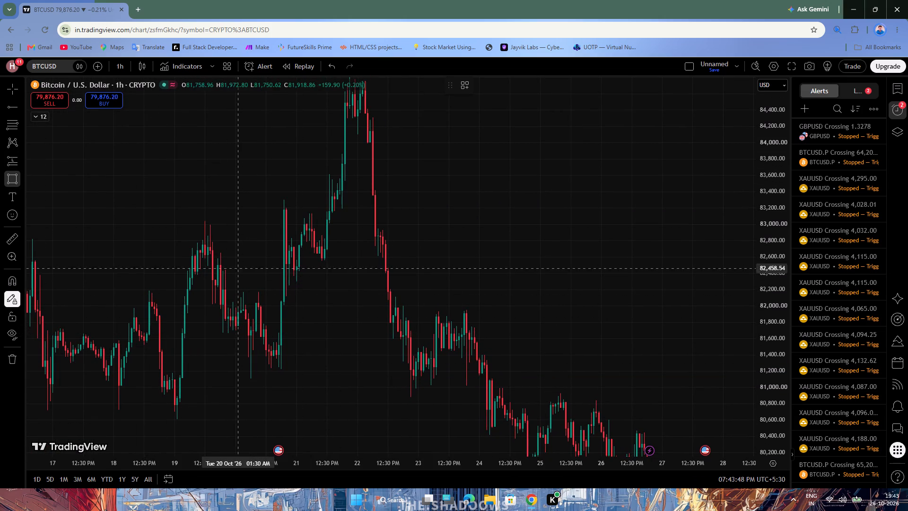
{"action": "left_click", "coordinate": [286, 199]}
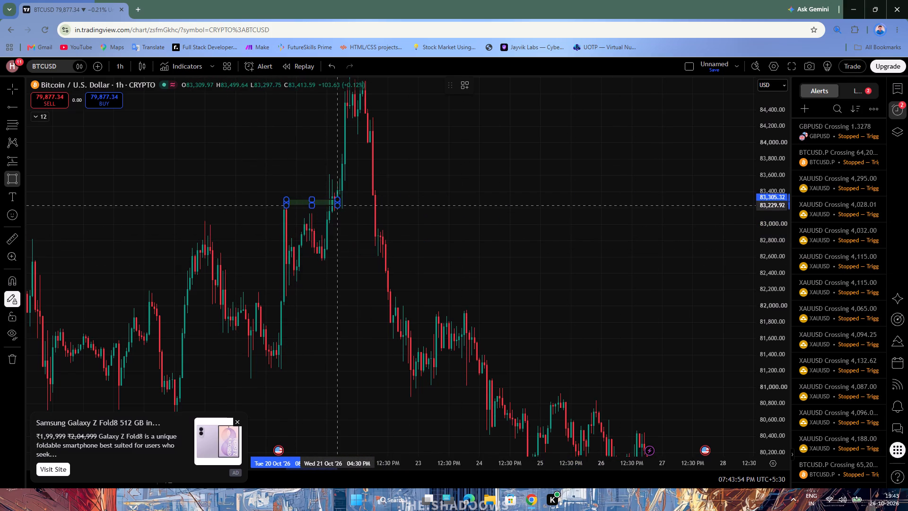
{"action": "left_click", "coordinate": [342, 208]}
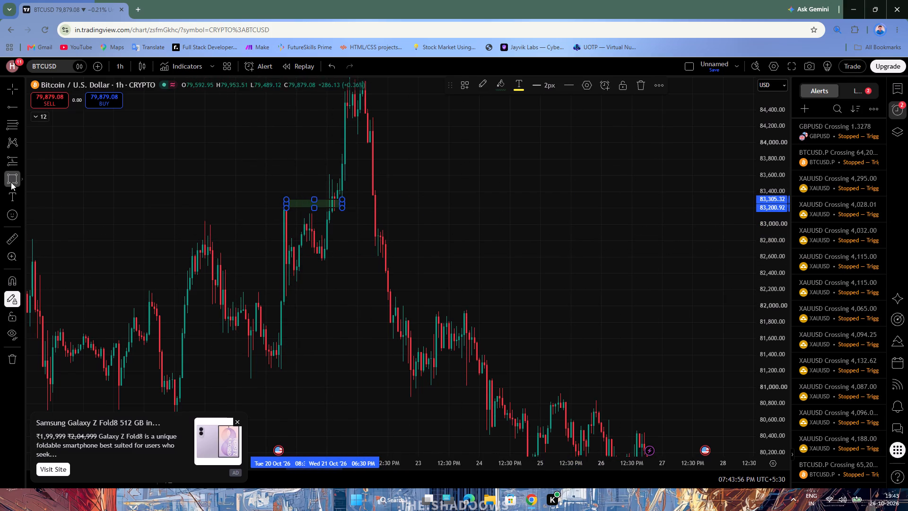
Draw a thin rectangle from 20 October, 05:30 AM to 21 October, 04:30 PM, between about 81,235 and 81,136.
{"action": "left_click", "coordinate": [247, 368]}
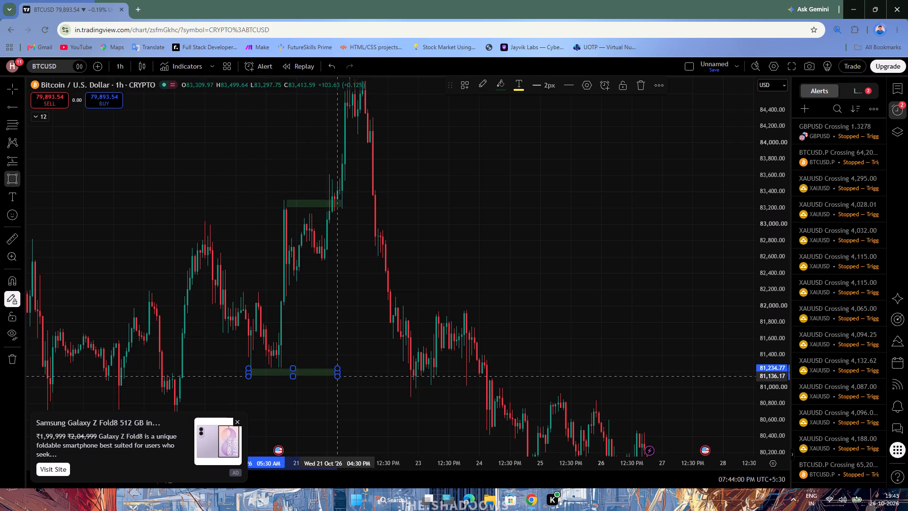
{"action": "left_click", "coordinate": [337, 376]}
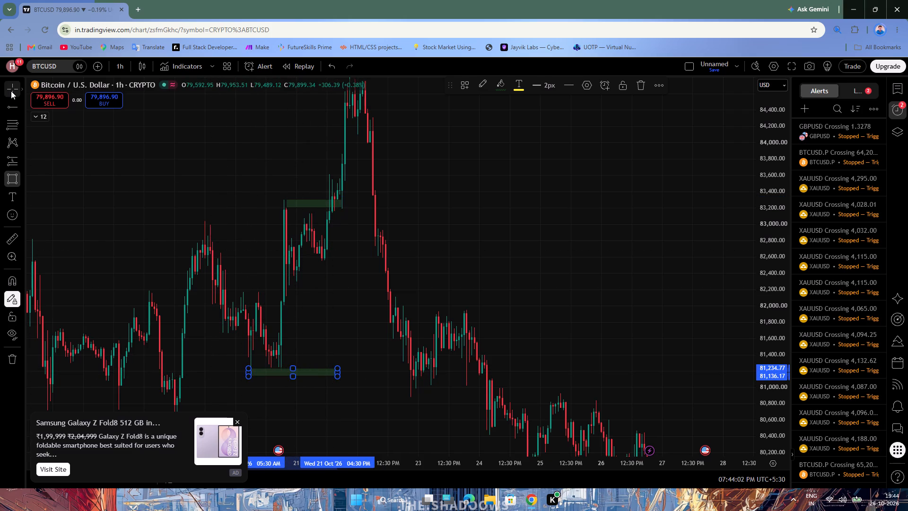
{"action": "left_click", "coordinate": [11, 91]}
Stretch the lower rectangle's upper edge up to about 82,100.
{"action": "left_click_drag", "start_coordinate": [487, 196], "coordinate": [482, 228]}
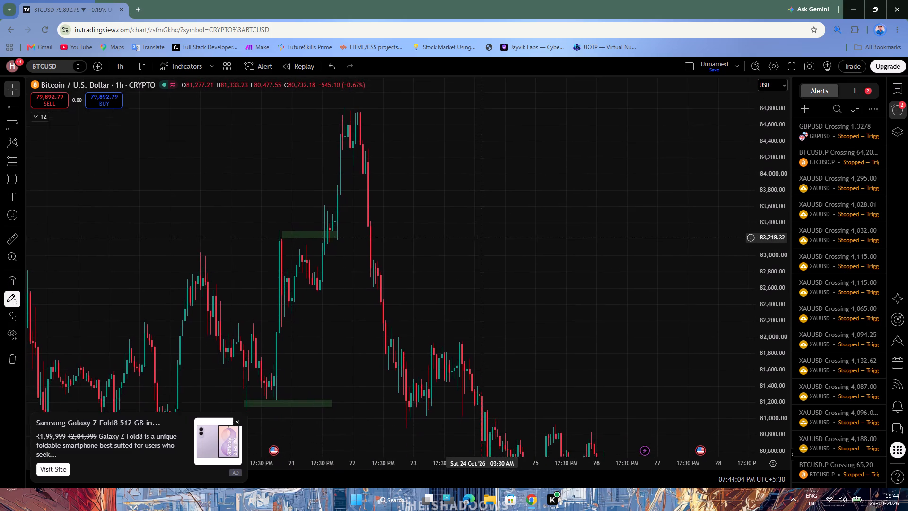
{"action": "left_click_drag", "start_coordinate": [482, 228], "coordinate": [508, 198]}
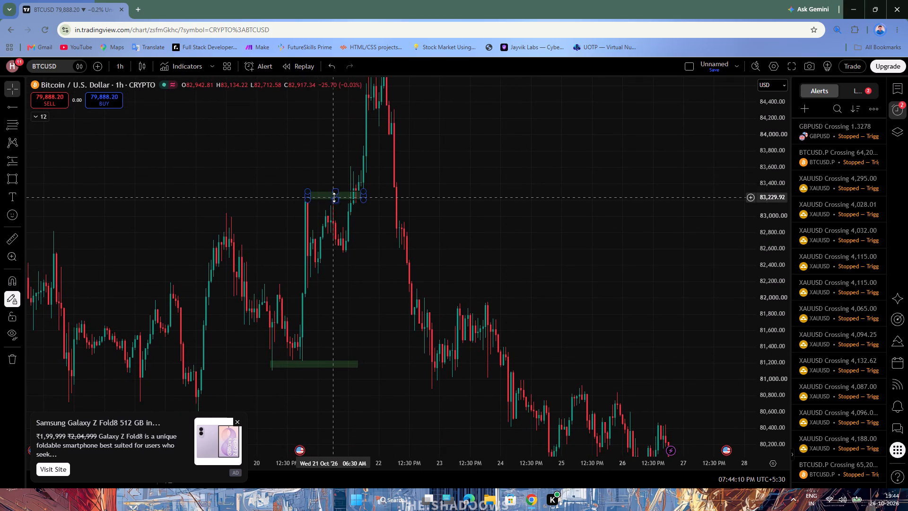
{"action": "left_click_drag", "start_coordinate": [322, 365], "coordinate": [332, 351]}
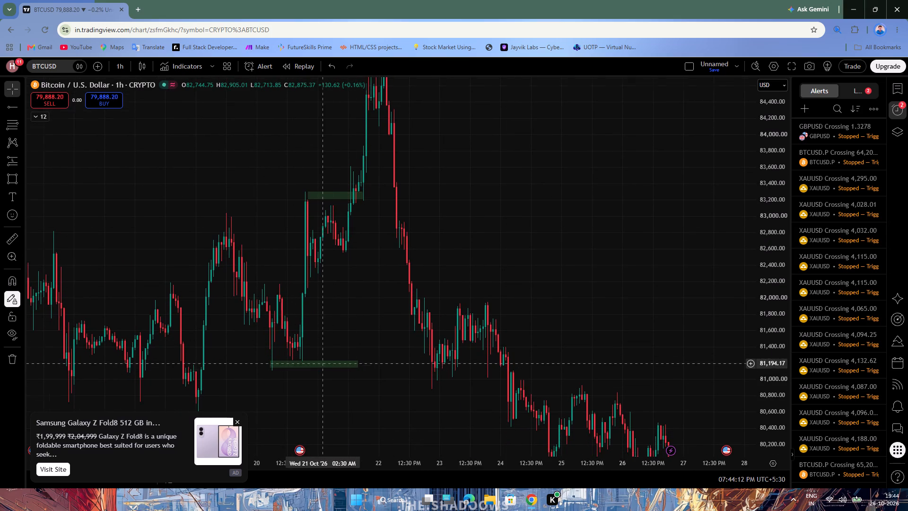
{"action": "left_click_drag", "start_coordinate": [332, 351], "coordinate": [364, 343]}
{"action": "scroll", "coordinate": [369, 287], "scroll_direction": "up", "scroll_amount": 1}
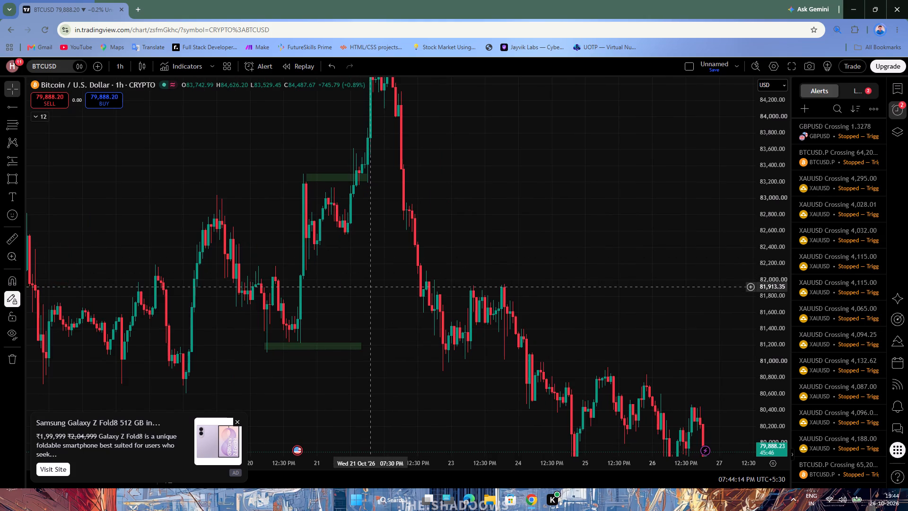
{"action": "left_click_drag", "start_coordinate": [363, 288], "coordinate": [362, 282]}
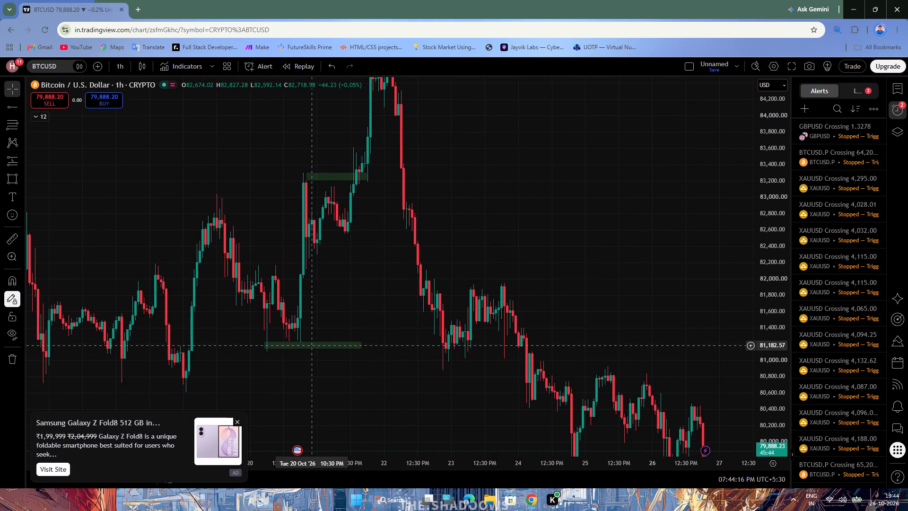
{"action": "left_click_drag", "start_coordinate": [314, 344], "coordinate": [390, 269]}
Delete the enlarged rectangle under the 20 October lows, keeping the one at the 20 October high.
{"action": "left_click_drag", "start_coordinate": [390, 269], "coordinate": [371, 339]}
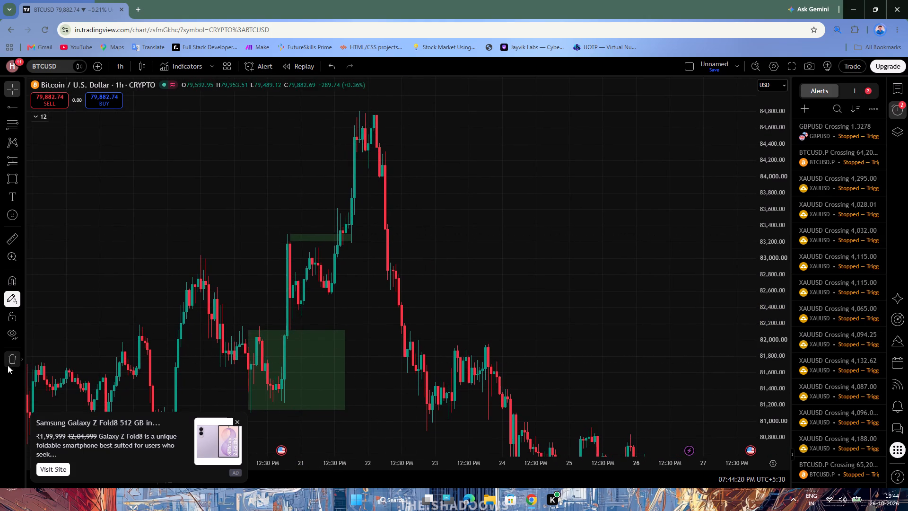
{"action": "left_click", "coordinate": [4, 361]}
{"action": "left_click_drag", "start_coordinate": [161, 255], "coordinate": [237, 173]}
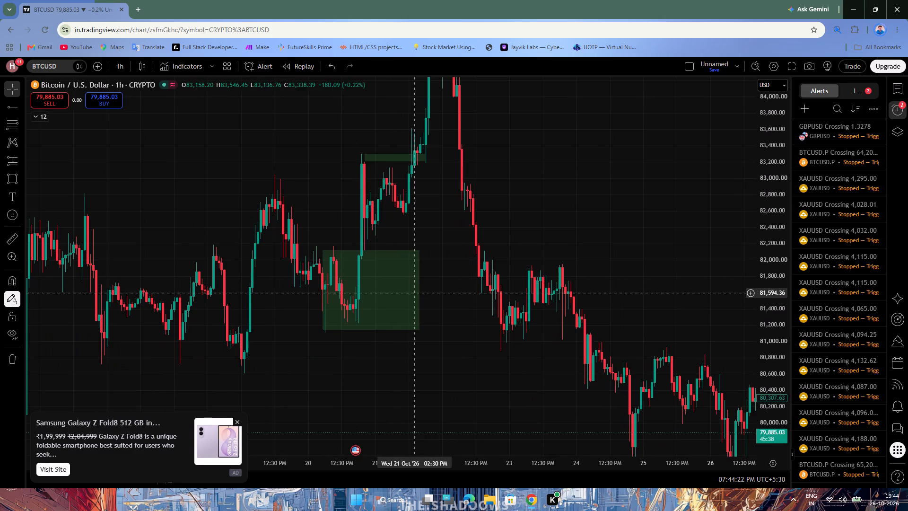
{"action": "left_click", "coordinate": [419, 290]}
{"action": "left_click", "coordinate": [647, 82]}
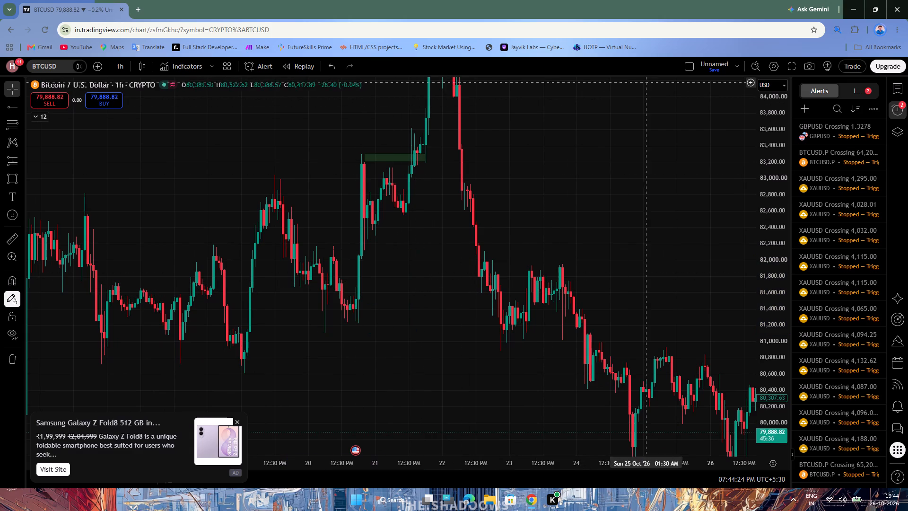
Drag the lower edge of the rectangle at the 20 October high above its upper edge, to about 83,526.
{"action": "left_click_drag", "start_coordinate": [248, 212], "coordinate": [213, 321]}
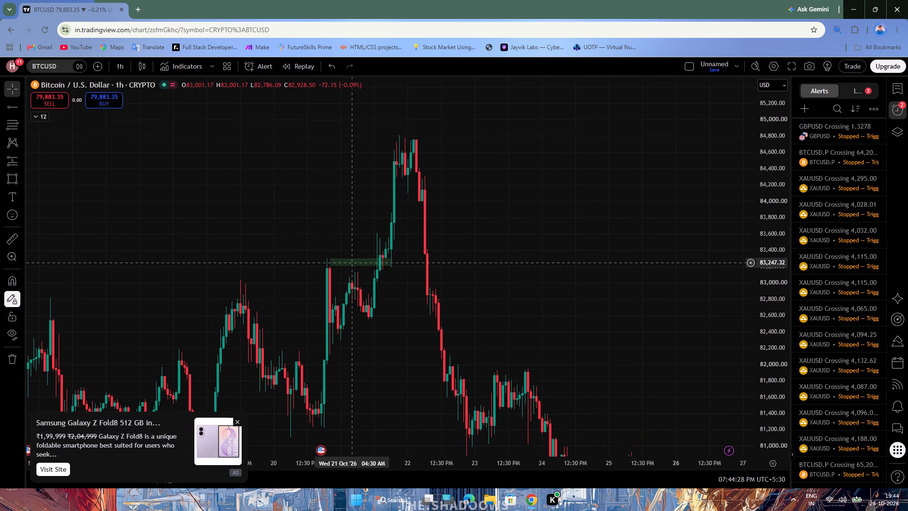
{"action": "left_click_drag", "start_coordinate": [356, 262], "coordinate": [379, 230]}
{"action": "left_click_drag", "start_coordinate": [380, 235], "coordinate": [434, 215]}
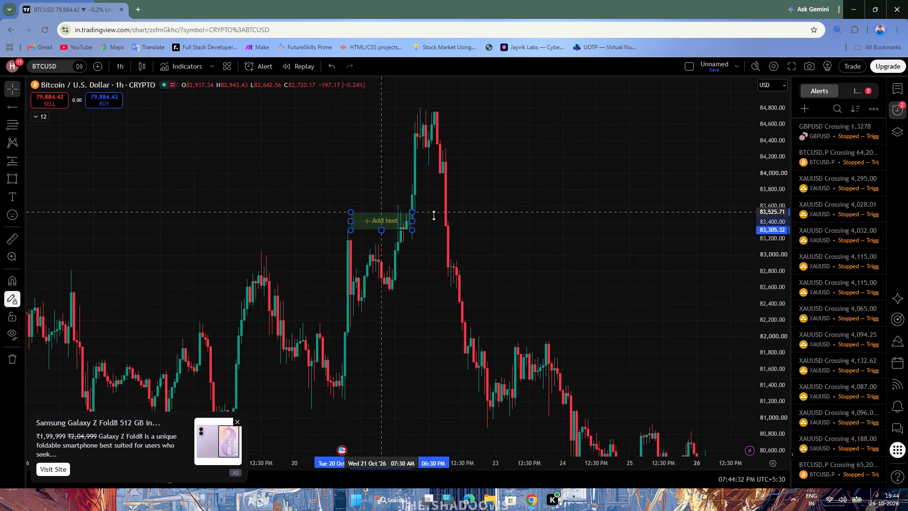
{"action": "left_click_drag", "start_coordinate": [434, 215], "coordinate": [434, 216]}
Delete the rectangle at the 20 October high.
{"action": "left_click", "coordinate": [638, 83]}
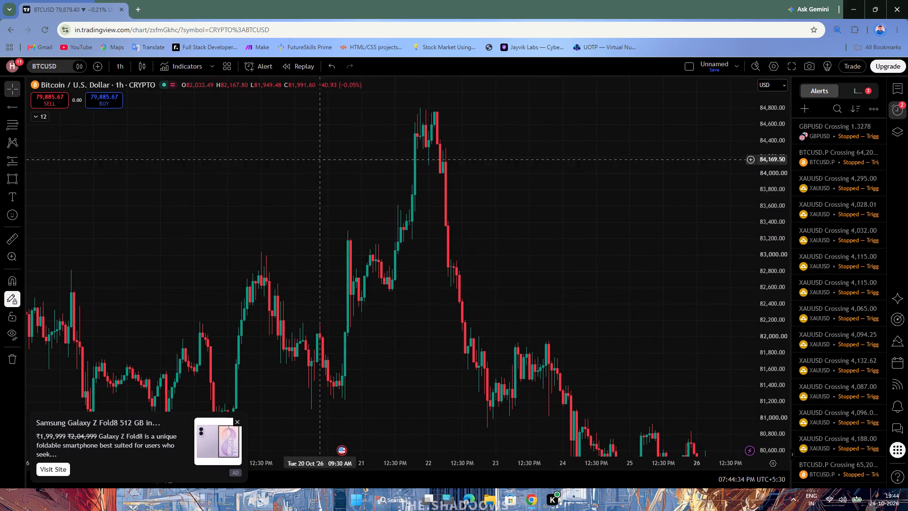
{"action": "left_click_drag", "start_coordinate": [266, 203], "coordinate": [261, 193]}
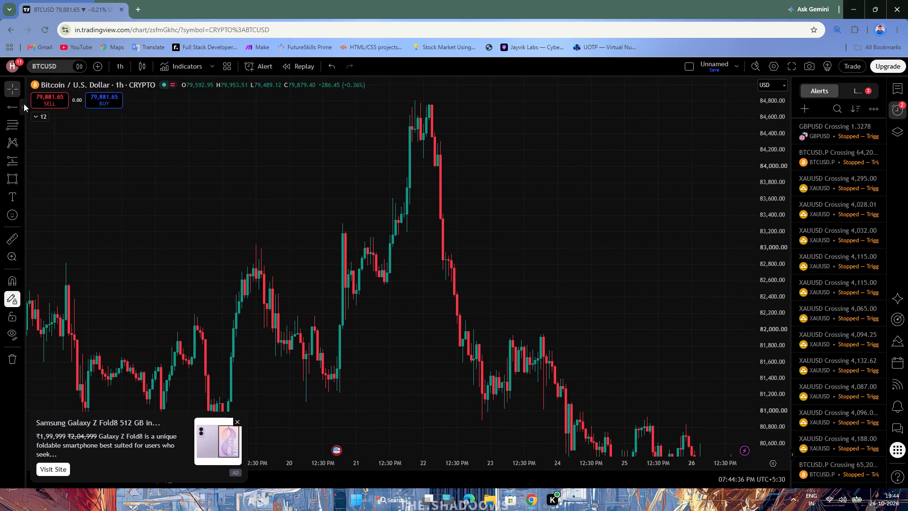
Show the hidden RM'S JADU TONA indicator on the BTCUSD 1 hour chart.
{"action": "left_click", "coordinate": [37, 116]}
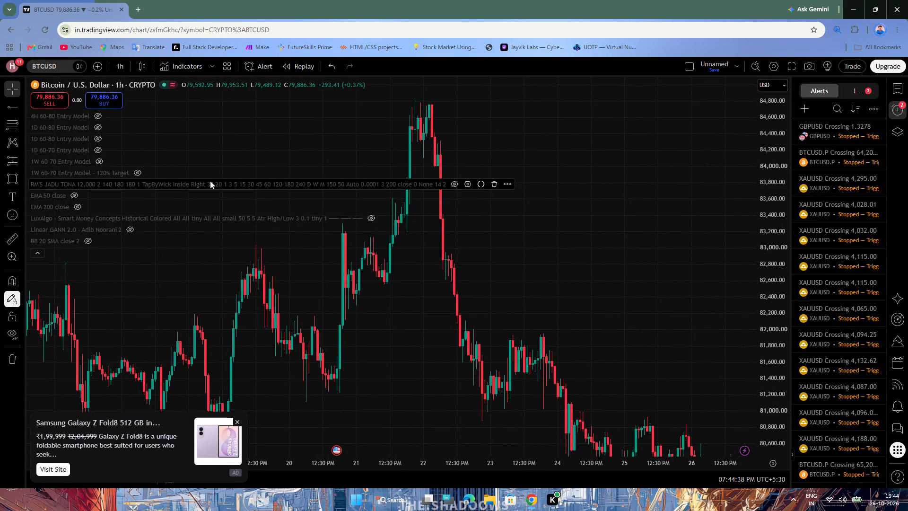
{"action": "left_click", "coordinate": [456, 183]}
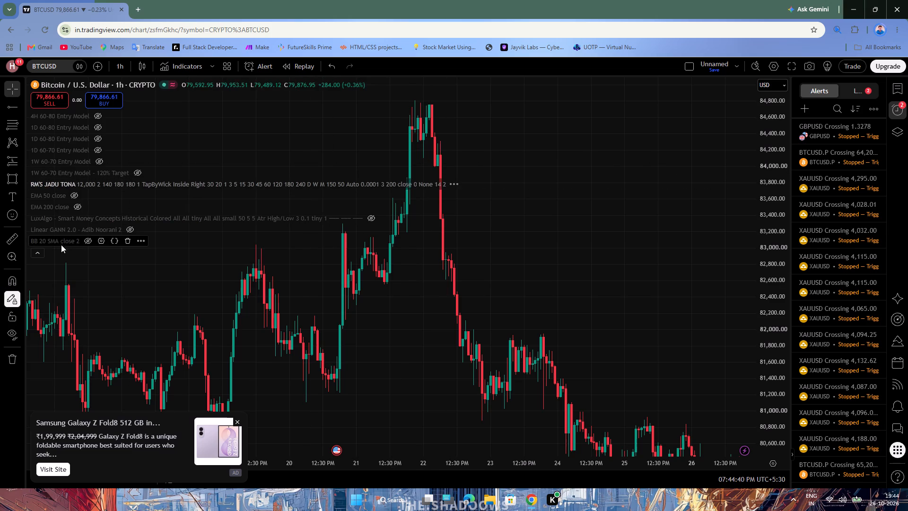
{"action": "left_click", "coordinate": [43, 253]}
Examine the indicator's labelled zones against the price swings between 13 and 26 October, closing the advertisement that covers the chart.
{"action": "left_click_drag", "start_coordinate": [539, 205], "coordinate": [548, 185]}
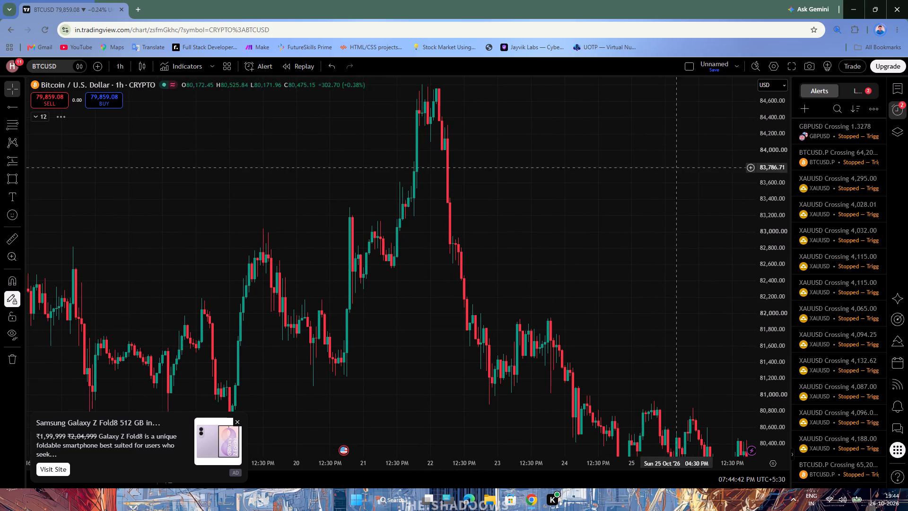
{"action": "left_click_drag", "start_coordinate": [772, 313], "coordinate": [758, 337]}
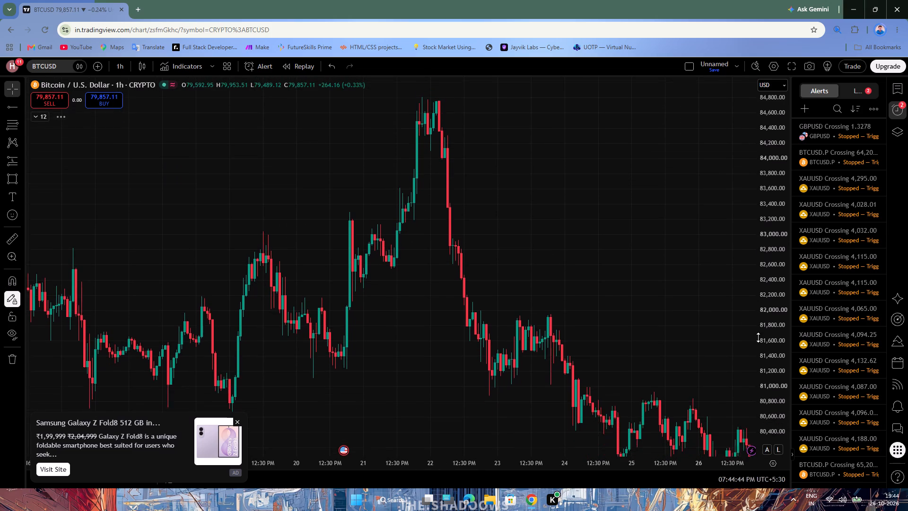
{"action": "left_click_drag", "start_coordinate": [758, 337], "coordinate": [758, 361]}
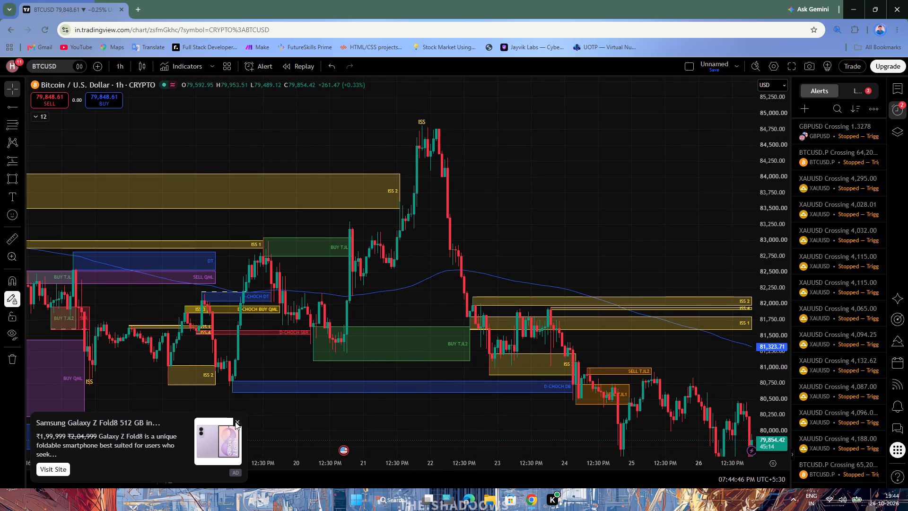
{"action": "left_click", "coordinate": [235, 422]}
{"action": "scroll", "coordinate": [232, 292], "scroll_direction": "down", "scroll_amount": 3}
{"action": "scroll", "coordinate": [231, 292], "scroll_direction": "up", "scroll_amount": 3}
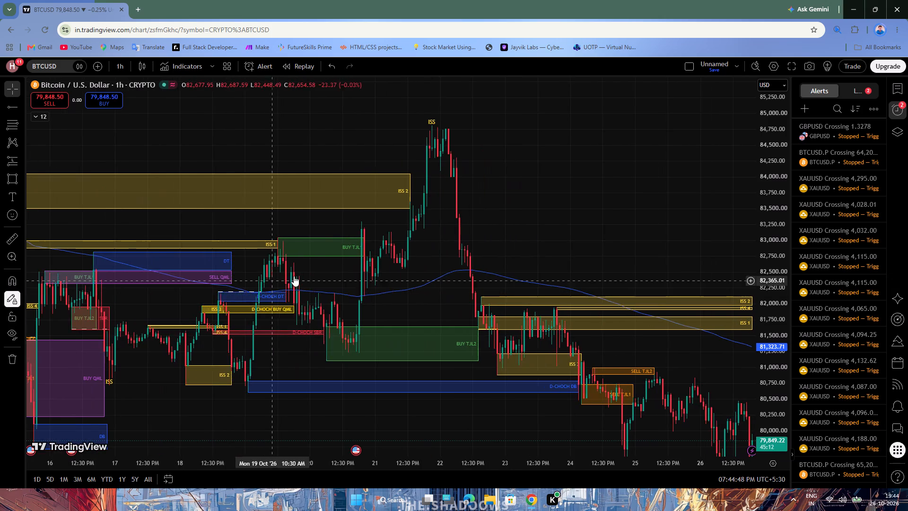
{"action": "scroll", "coordinate": [294, 275], "scroll_direction": "down", "scroll_amount": 2}
{"action": "left_click_drag", "start_coordinate": [779, 404], "coordinate": [741, 257]}
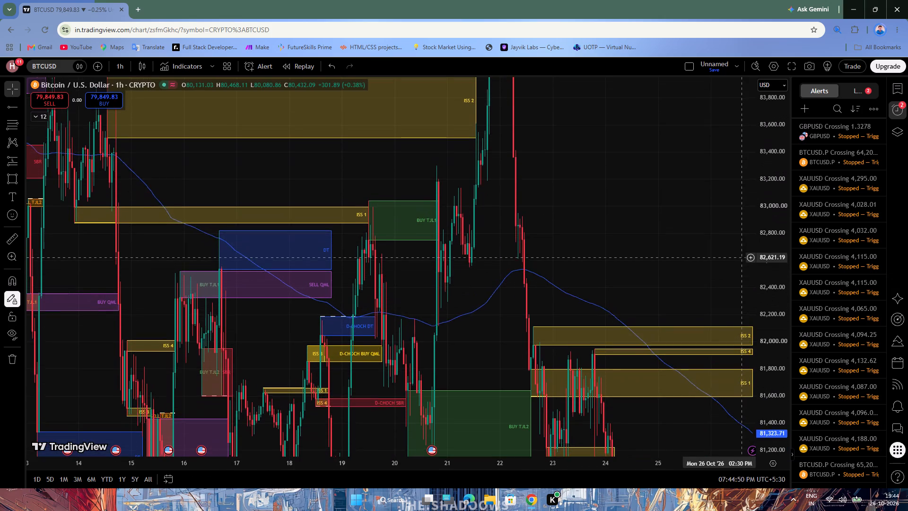
{"action": "left_click_drag", "start_coordinate": [741, 257], "coordinate": [740, 404]}
{"action": "scroll", "coordinate": [476, 299], "scroll_direction": "down", "scroll_amount": 2}
{"action": "scroll", "coordinate": [475, 299], "scroll_direction": "up", "scroll_amount": 2}
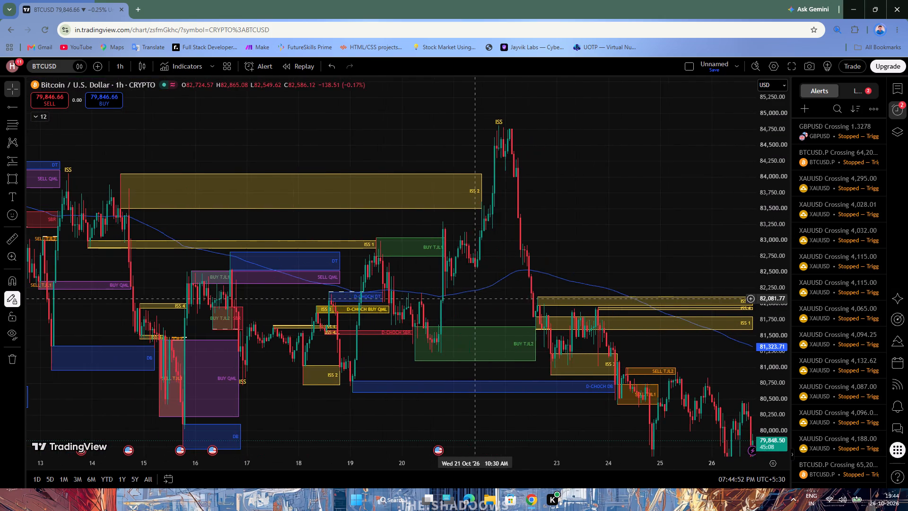
{"action": "left_click_drag", "start_coordinate": [635, 167], "coordinate": [641, 145]}
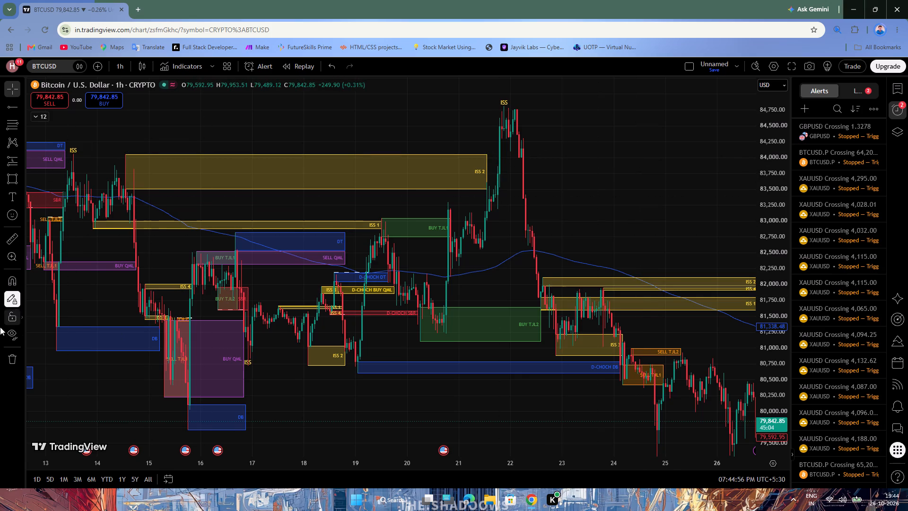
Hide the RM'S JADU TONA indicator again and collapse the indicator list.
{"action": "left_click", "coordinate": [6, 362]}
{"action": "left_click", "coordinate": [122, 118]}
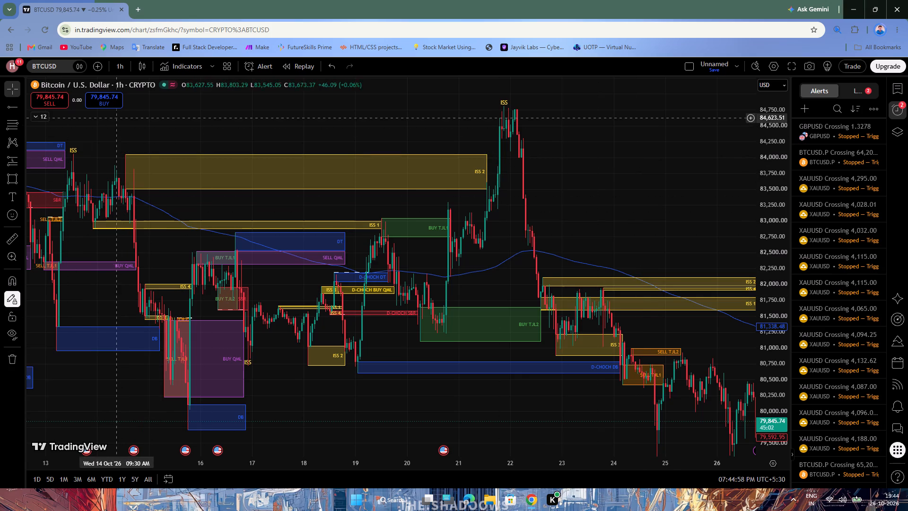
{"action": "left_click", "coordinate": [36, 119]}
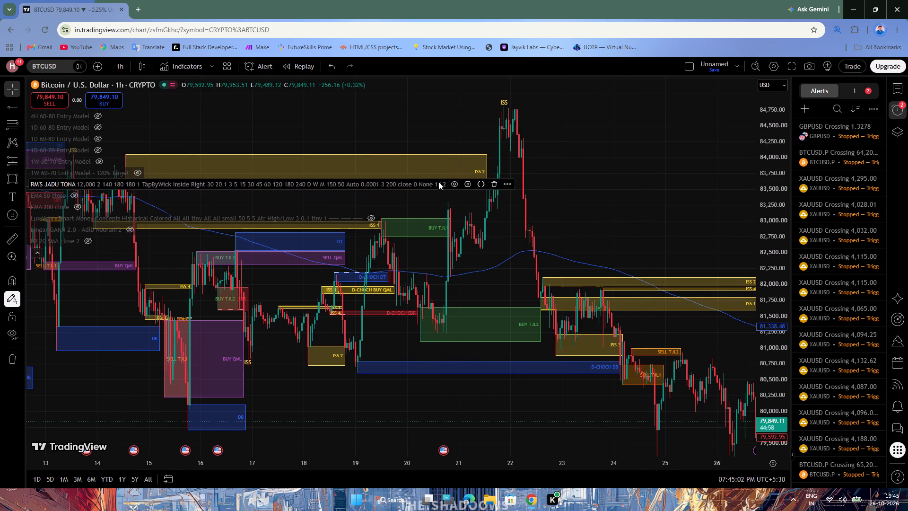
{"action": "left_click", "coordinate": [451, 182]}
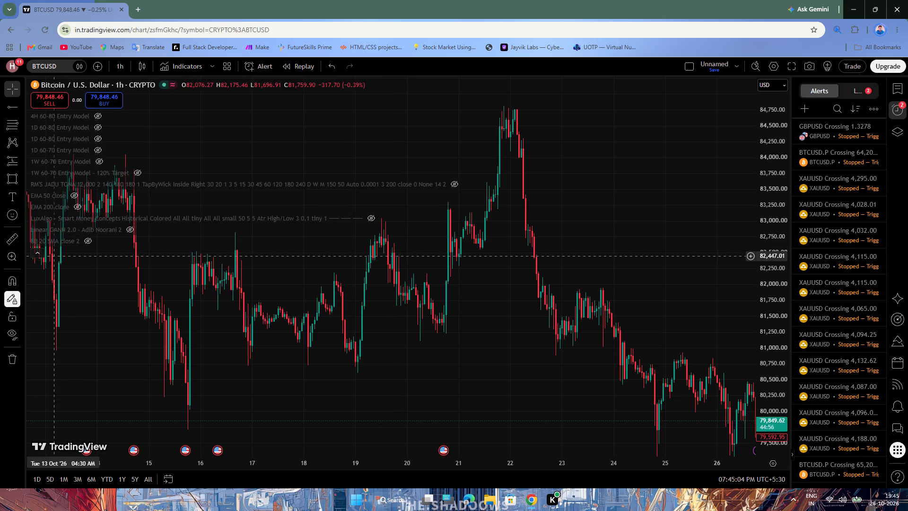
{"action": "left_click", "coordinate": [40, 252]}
Examine the bare 1 hour candles for swing highs and lows between 11 and 26 October.
{"action": "left_click_drag", "start_coordinate": [408, 174], "coordinate": [373, 88]}
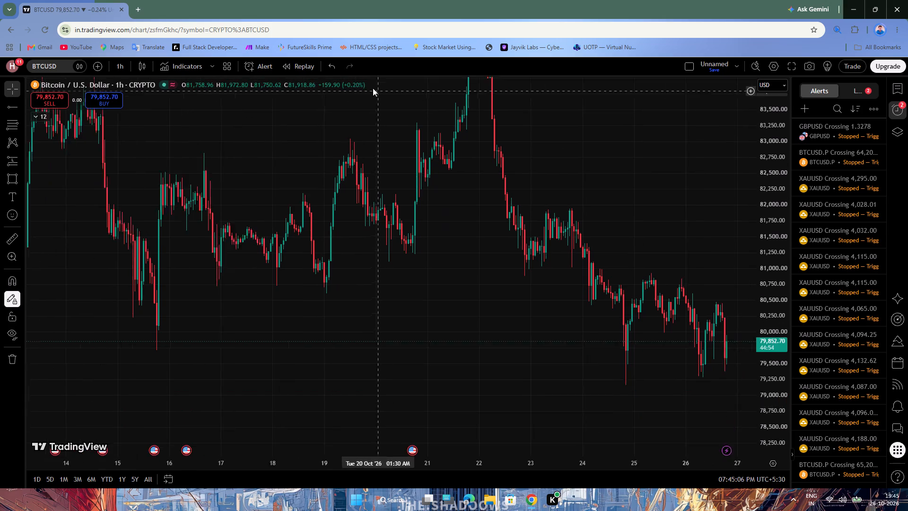
{"action": "left_click_drag", "start_coordinate": [373, 88], "coordinate": [524, 109]}
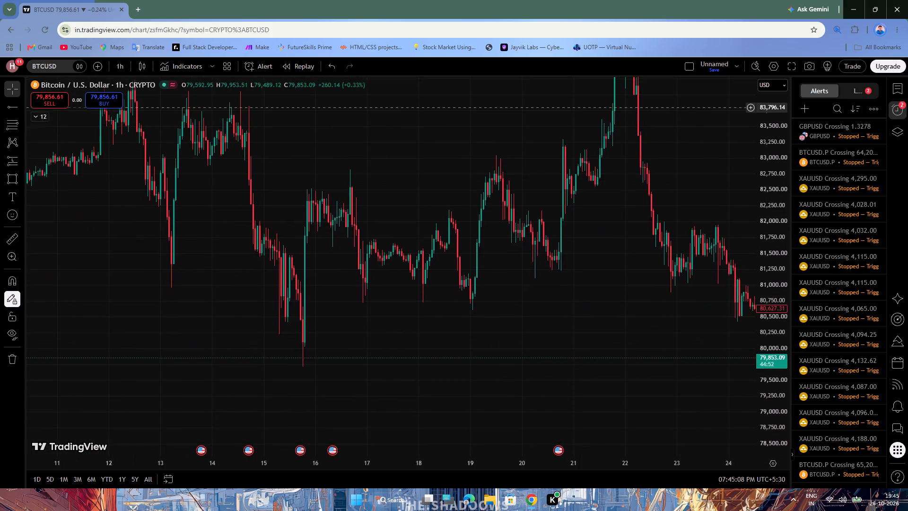
{"action": "left_click_drag", "start_coordinate": [524, 109], "coordinate": [517, 158]}
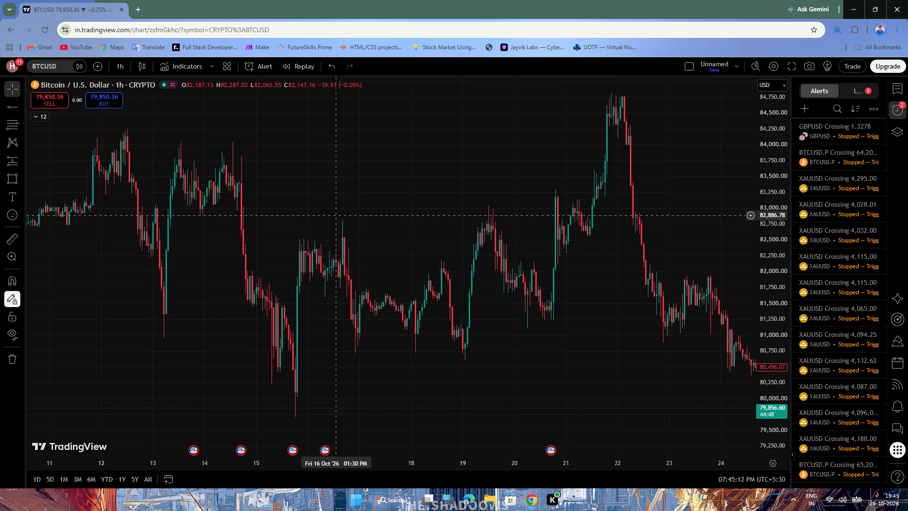
{"action": "left_click_drag", "start_coordinate": [359, 210], "coordinate": [360, 183]}
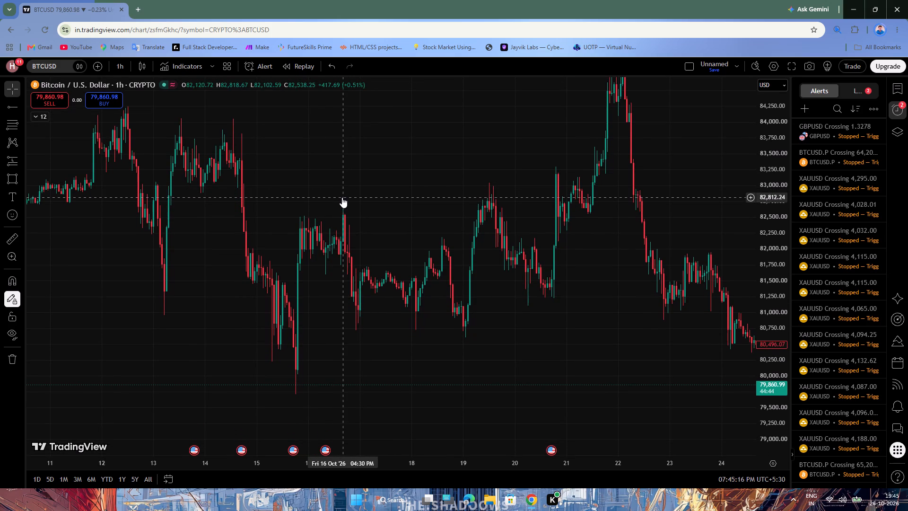
{"action": "left_click_drag", "start_coordinate": [544, 348], "coordinate": [382, 318]}
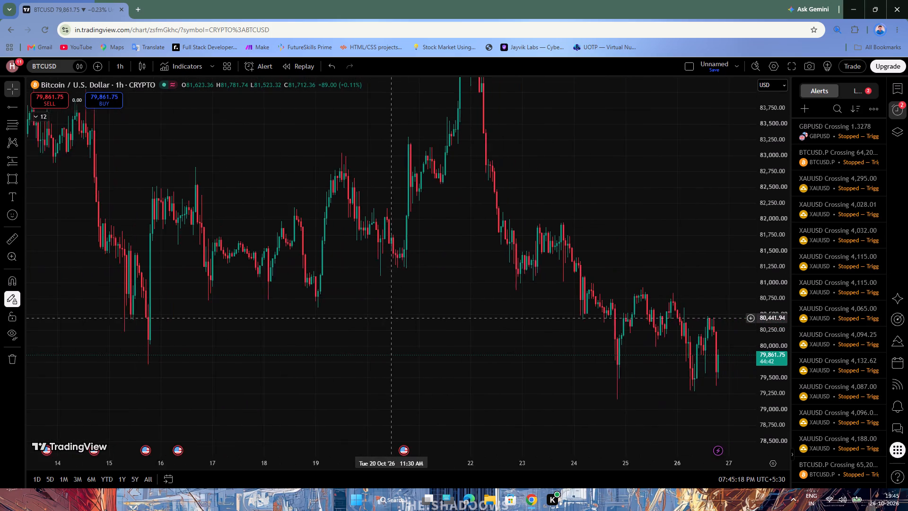
{"action": "left_click_drag", "start_coordinate": [382, 318], "coordinate": [367, 317]}
{"action": "left_click_drag", "start_coordinate": [378, 314], "coordinate": [506, 319]}
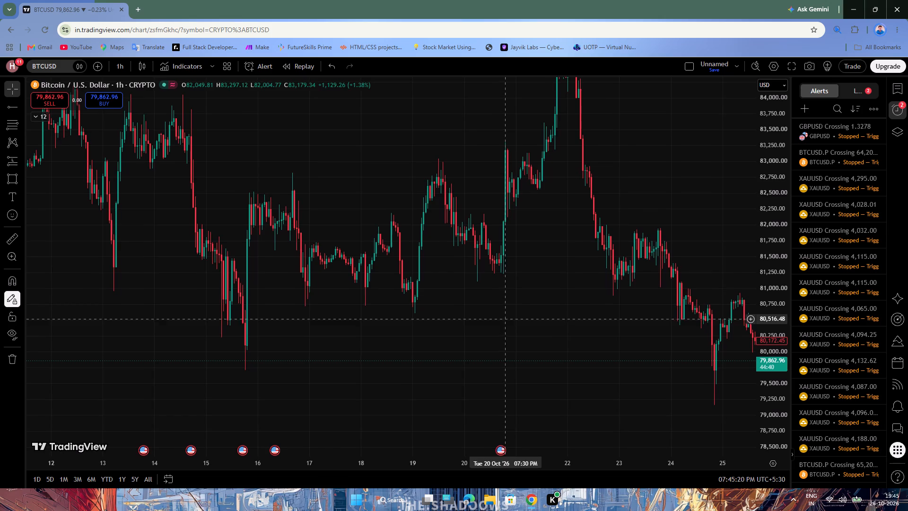
Switch the BTCUSD chart to the 4 hour timeframe and reset the chart view.
{"action": "left_click", "coordinate": [114, 68]}
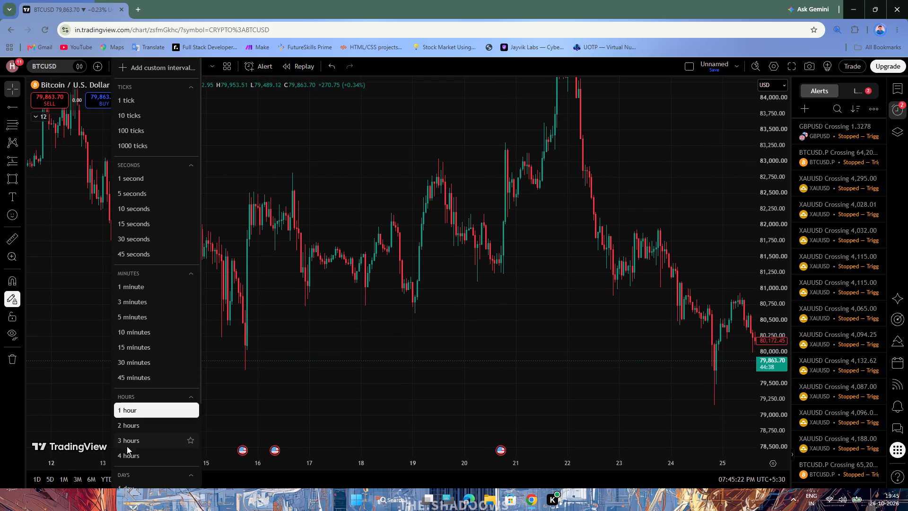
{"action": "left_click", "coordinate": [127, 453]}
{"action": "right_click", "coordinate": [444, 205]}
{"action": "left_click", "coordinate": [466, 209]}
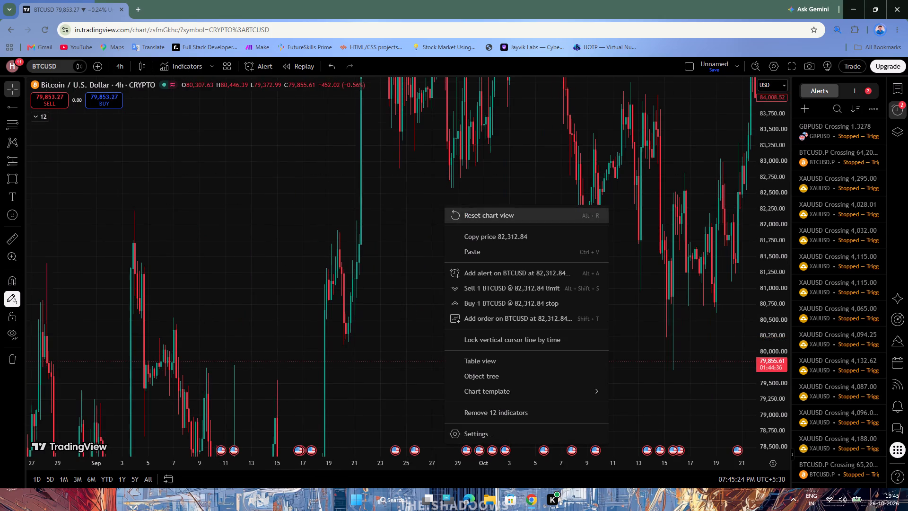
Examine the 4 hour price swings from early September to late October for the major swing high and low.
{"action": "scroll", "coordinate": [492, 267], "scroll_direction": "down", "scroll_amount": 6}
{"action": "scroll", "coordinate": [537, 374], "scroll_direction": "up", "scroll_amount": 8}
{"action": "scroll", "coordinate": [586, 359], "scroll_direction": "down", "scroll_amount": 2}
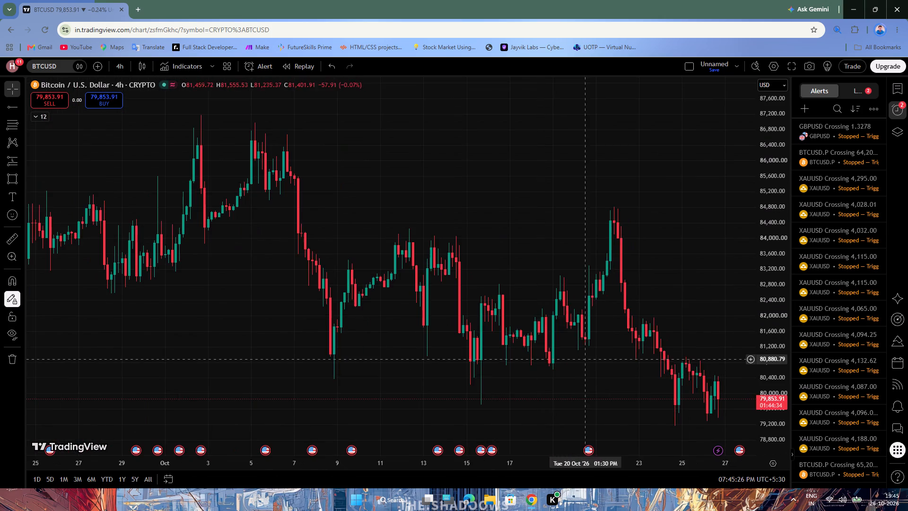
{"action": "scroll", "coordinate": [586, 359], "scroll_direction": "down", "scroll_amount": 3}
{"action": "left_click_drag", "start_coordinate": [758, 393], "coordinate": [750, 351]}
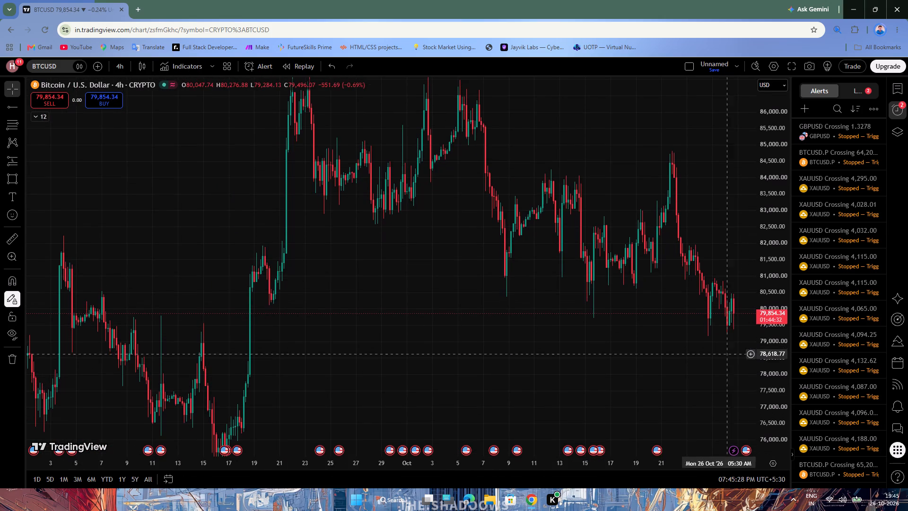
{"action": "left_click_drag", "start_coordinate": [491, 348], "coordinate": [402, 393]}
{"action": "scroll", "coordinate": [372, 386], "scroll_direction": "up", "scroll_amount": 2}
{"action": "scroll", "coordinate": [372, 386], "scroll_direction": "down", "scroll_amount": 3}
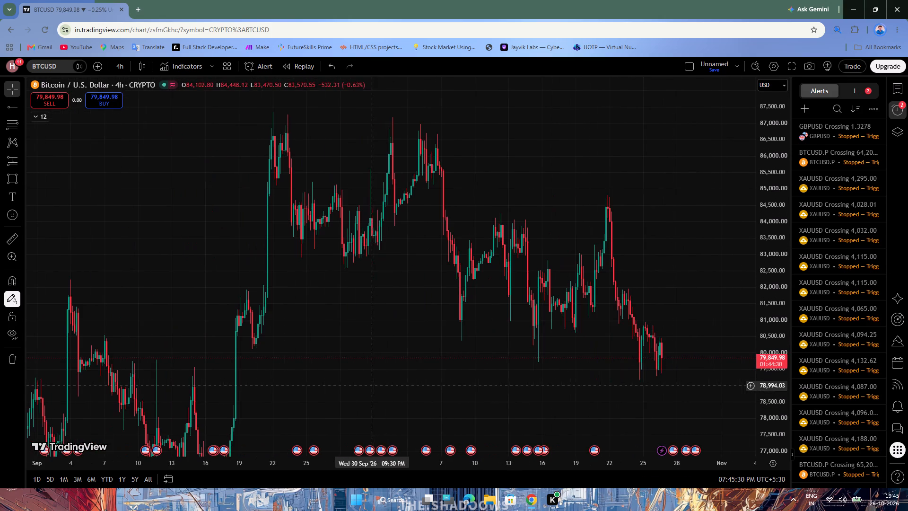
{"action": "left_click_drag", "start_coordinate": [393, 296], "coordinate": [419, 351]}
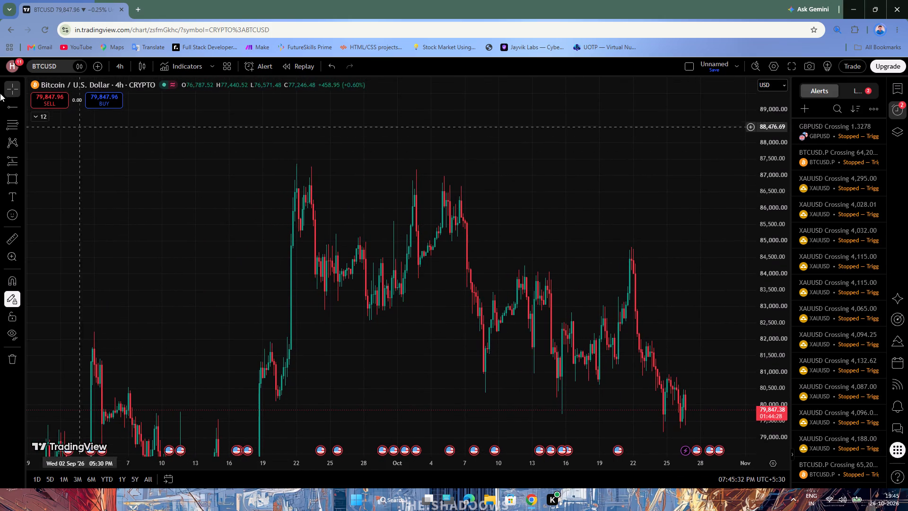
{"action": "scroll", "coordinate": [313, 264], "scroll_direction": "up", "scroll_amount": 3}
{"action": "left_click_drag", "start_coordinate": [242, 188], "coordinate": [245, 188]}
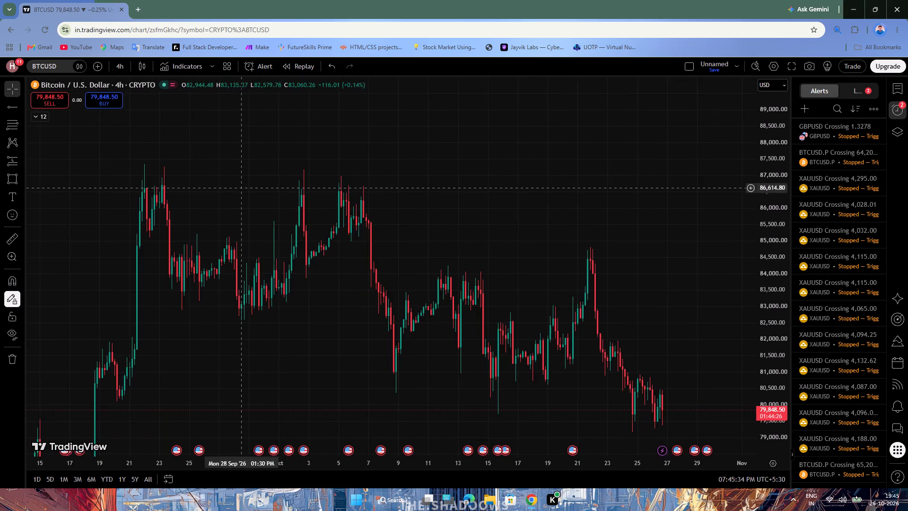
{"action": "left_click_drag", "start_coordinate": [245, 188], "coordinate": [485, 213]}
{"action": "left_click_drag", "start_coordinate": [484, 344], "coordinate": [469, 264]}
{"action": "left_click_drag", "start_coordinate": [470, 268], "coordinate": [467, 297]}
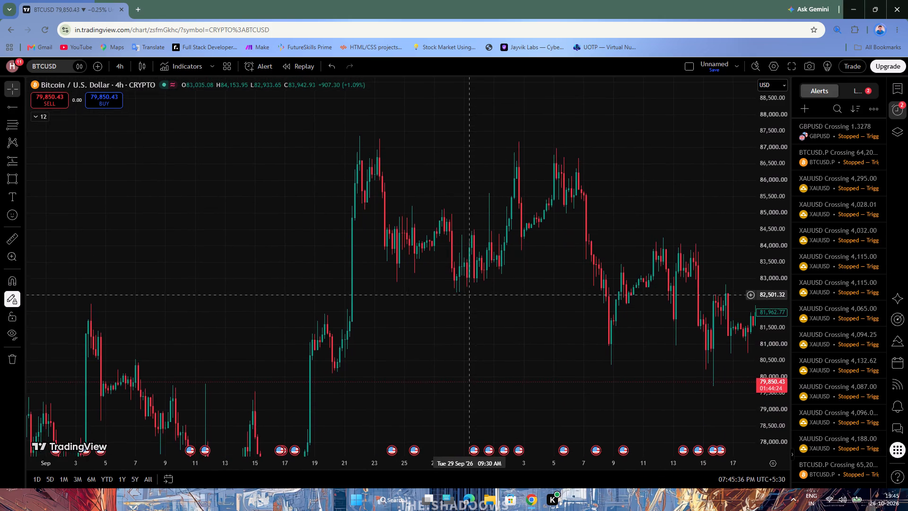
{"action": "left_click_drag", "start_coordinate": [467, 297], "coordinate": [463, 300]}
{"action": "left_click_drag", "start_coordinate": [535, 329], "coordinate": [506, 328]}
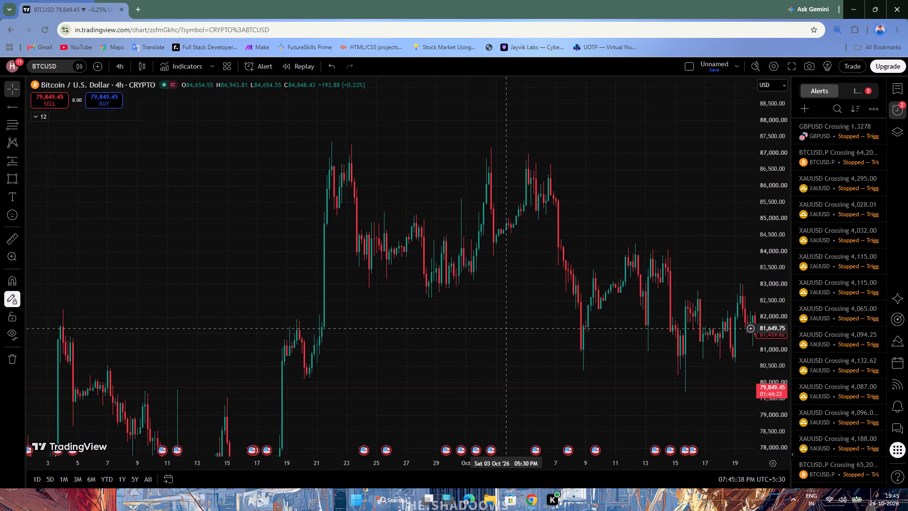
{"action": "left_click_drag", "start_coordinate": [506, 328], "coordinate": [506, 342]}
Draw a horizontal ray from the 20 September swing low at about 80,062.
{"action": "left_click", "coordinate": [9, 112]}
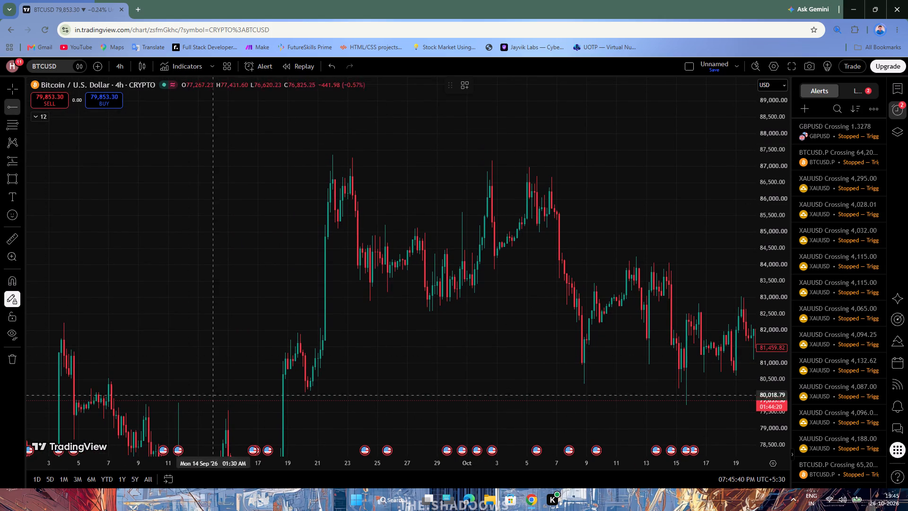
{"action": "left_click", "coordinate": [305, 394]}
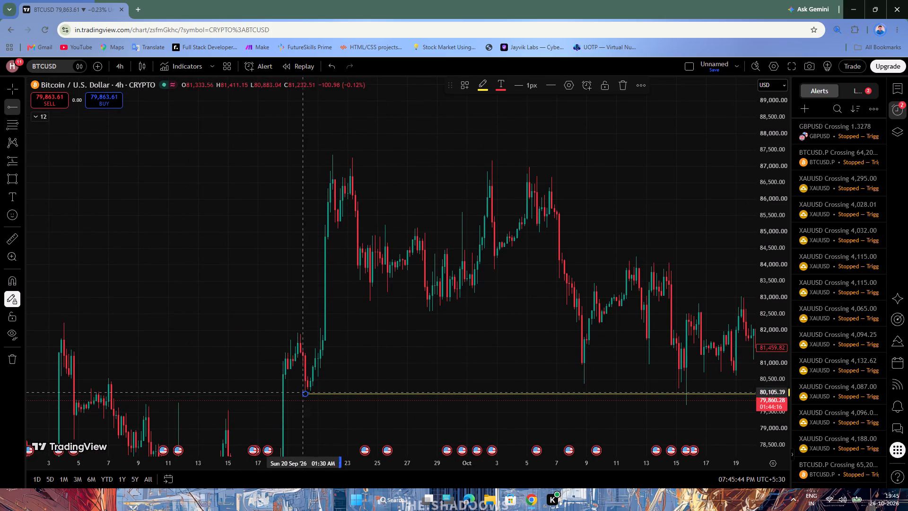
{"action": "left_click", "coordinate": [9, 83]}
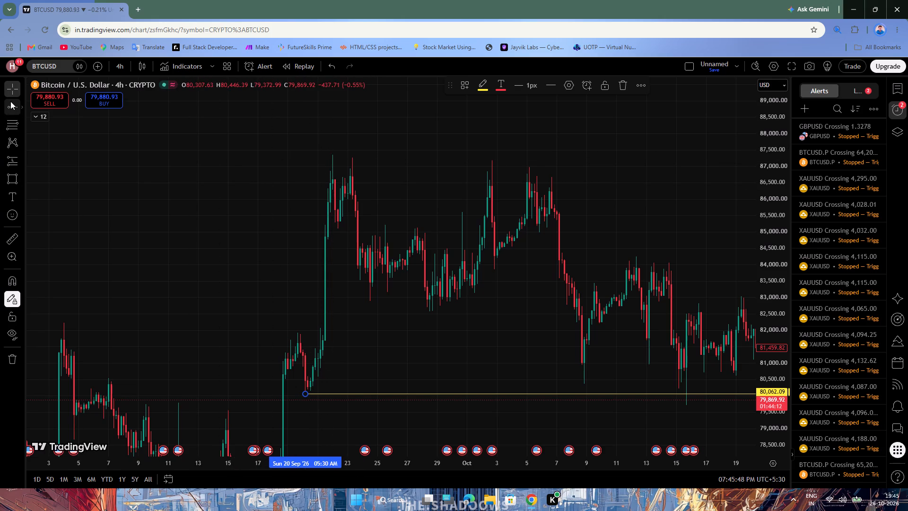
Draw a second horizontal ray from the 22 September swing high at about 87,336.
{"action": "left_click", "coordinate": [10, 101]}
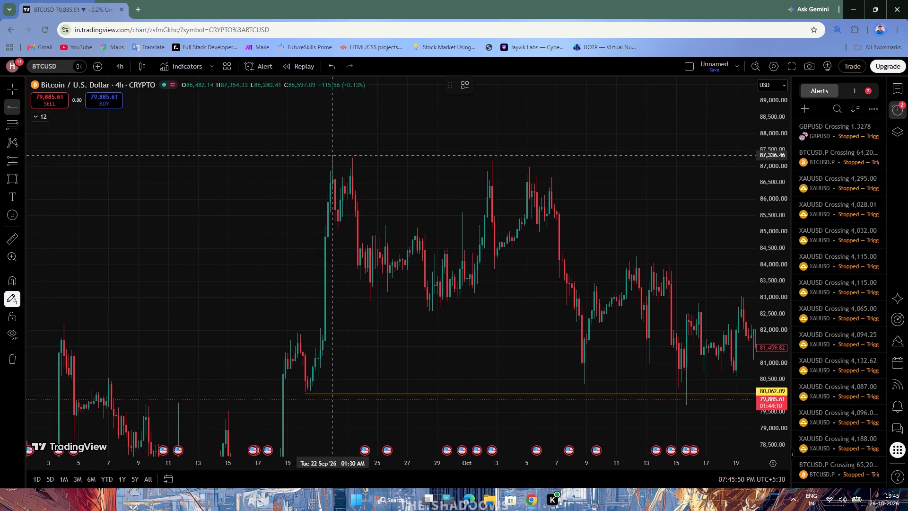
{"action": "left_click", "coordinate": [333, 155]}
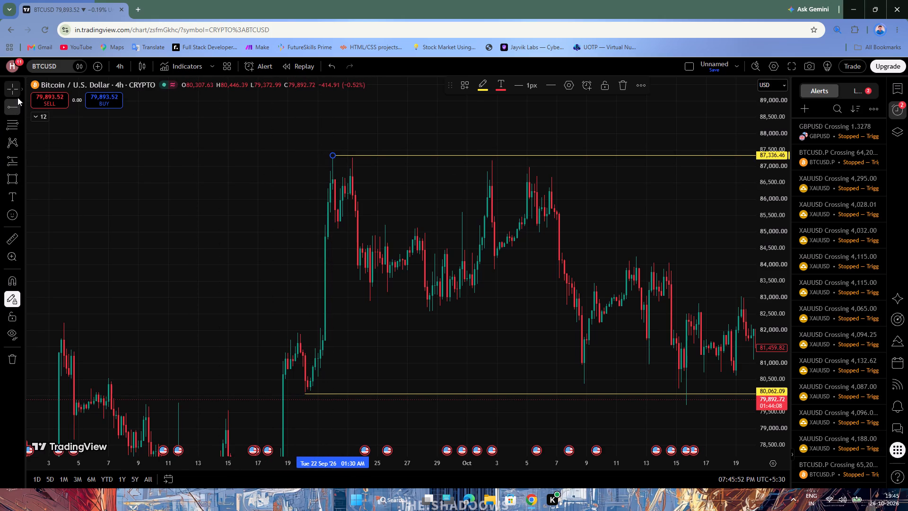
{"action": "left_click", "coordinate": [15, 92]}
Examine the 4 hour BTCUSD price action between the 87,336 and 80,062 rays from late September through October.
{"action": "left_click_drag", "start_coordinate": [668, 229], "coordinate": [358, 200]}
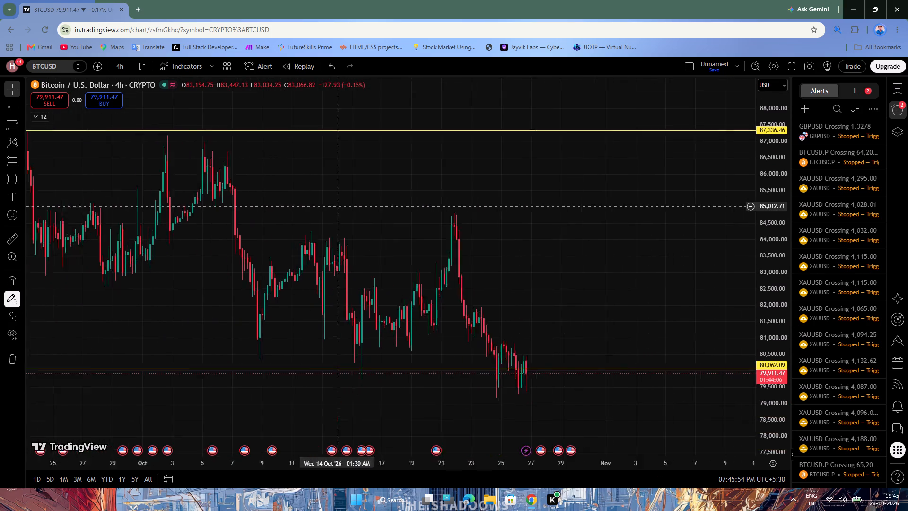
{"action": "left_click_drag", "start_coordinate": [358, 200], "coordinate": [561, 261]}
{"action": "left_click_drag", "start_coordinate": [561, 261], "coordinate": [567, 250]}
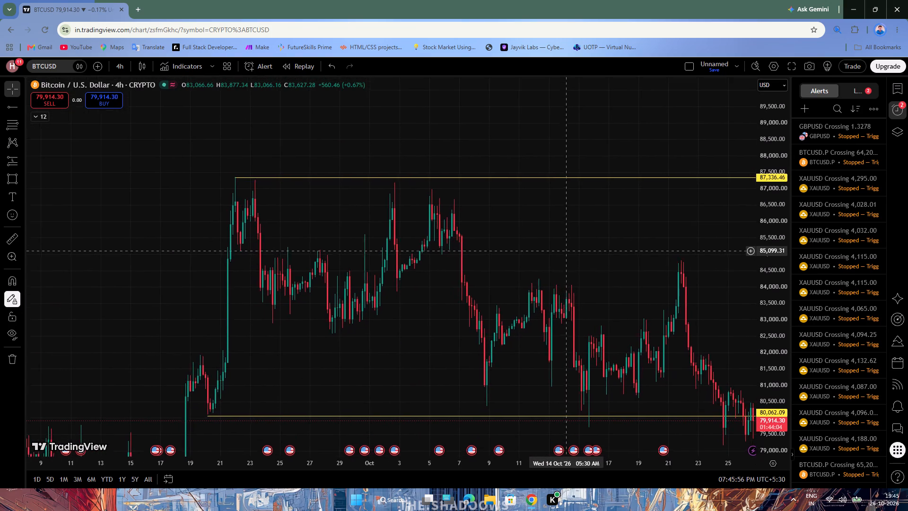
{"action": "left_click_drag", "start_coordinate": [567, 250], "coordinate": [638, 247]}
{"action": "scroll", "coordinate": [409, 201], "scroll_direction": "up", "scroll_amount": 2}
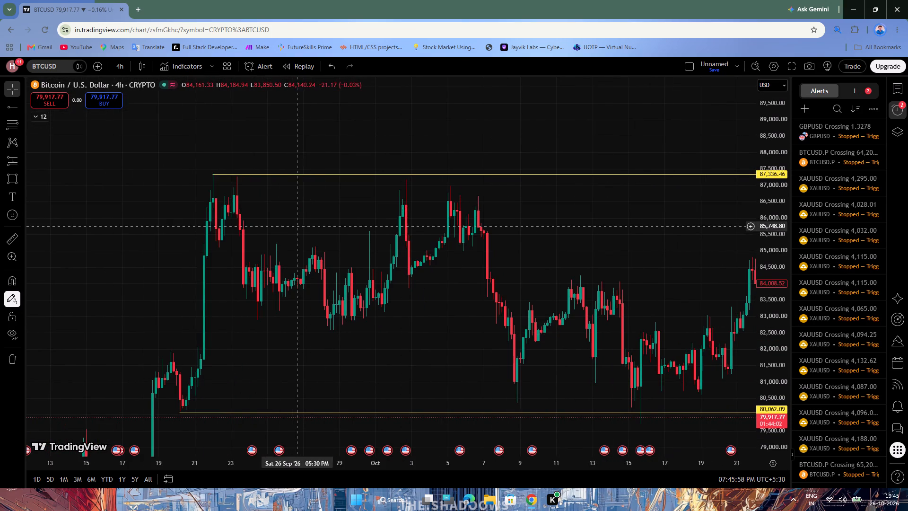
{"action": "left_click_drag", "start_coordinate": [297, 227], "coordinate": [321, 213]}
{"action": "left_click_drag", "start_coordinate": [321, 213], "coordinate": [324, 205]}
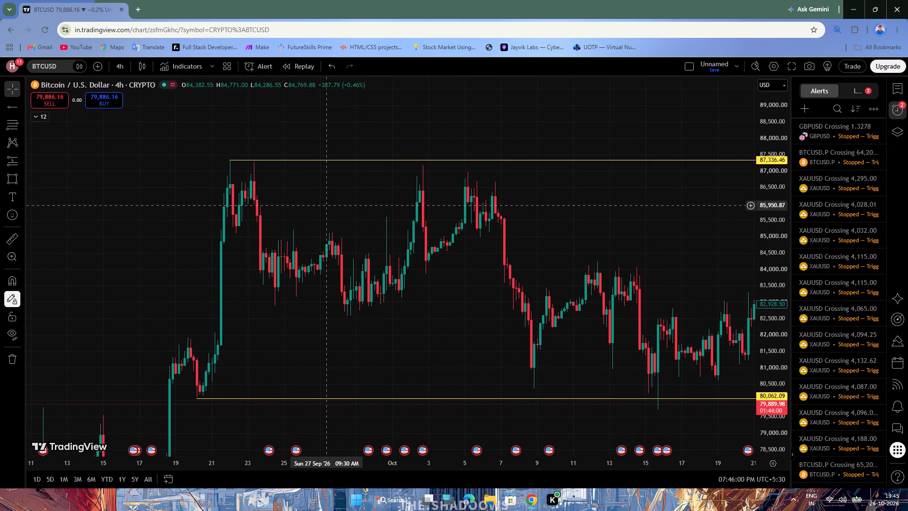
{"action": "left_click_drag", "start_coordinate": [326, 211], "coordinate": [337, 219]}
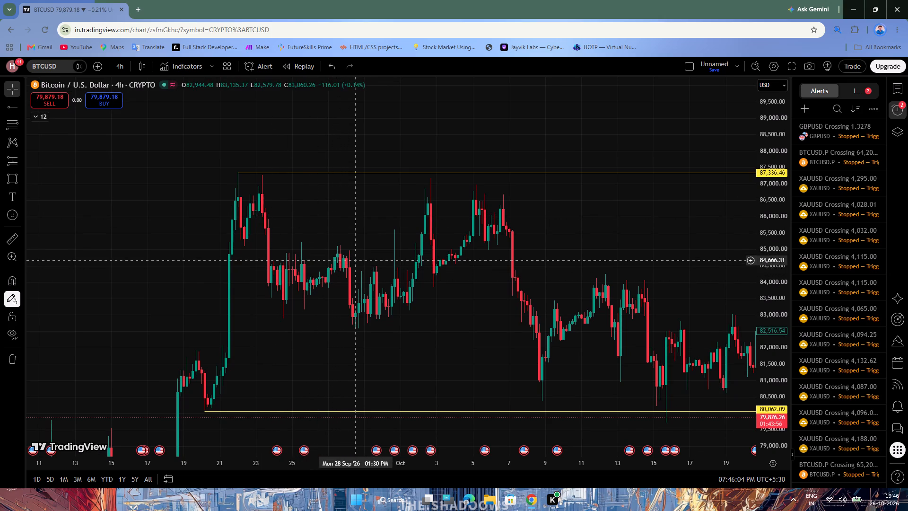
{"action": "left_click_drag", "start_coordinate": [355, 241], "coordinate": [352, 228]}
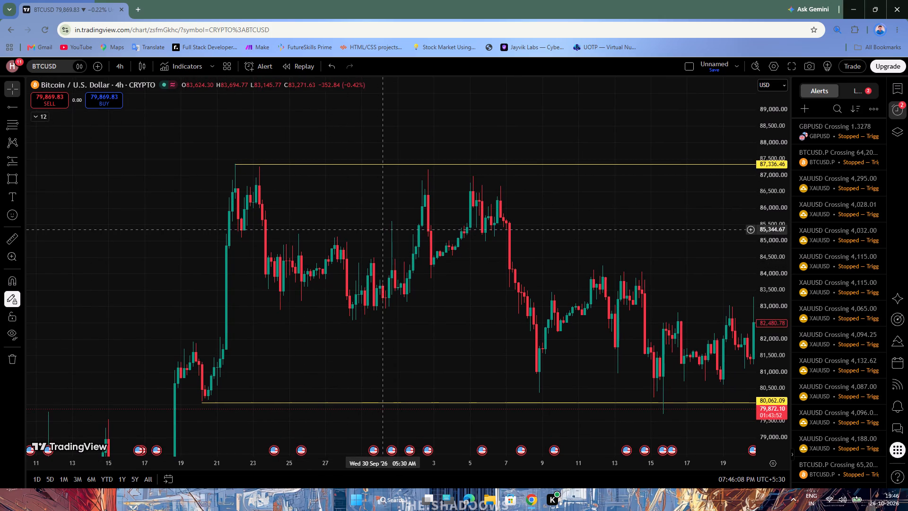
{"action": "left_click_drag", "start_coordinate": [383, 229], "coordinate": [322, 242]}
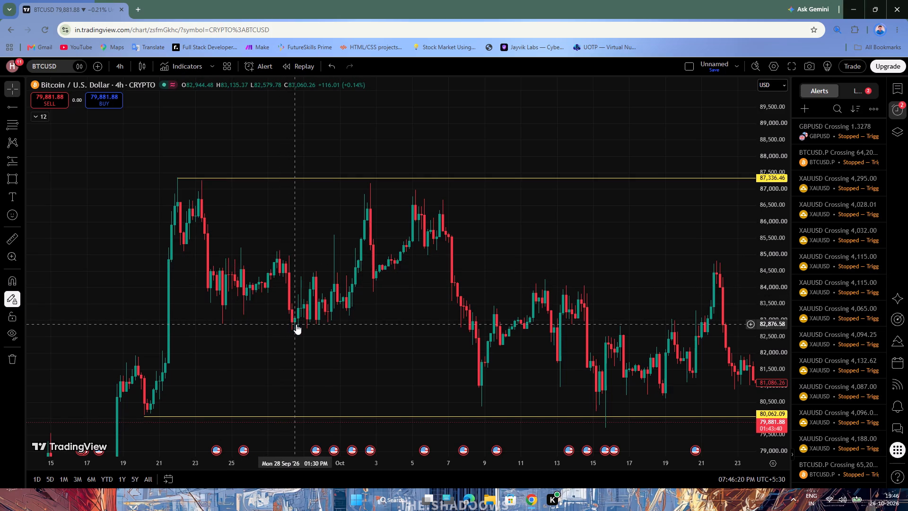
{"action": "left_click_drag", "start_coordinate": [384, 330], "coordinate": [329, 335]}
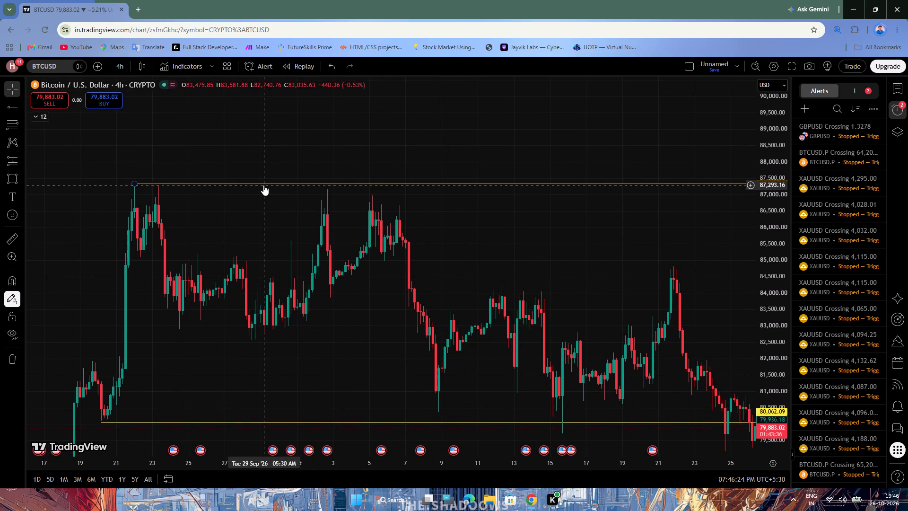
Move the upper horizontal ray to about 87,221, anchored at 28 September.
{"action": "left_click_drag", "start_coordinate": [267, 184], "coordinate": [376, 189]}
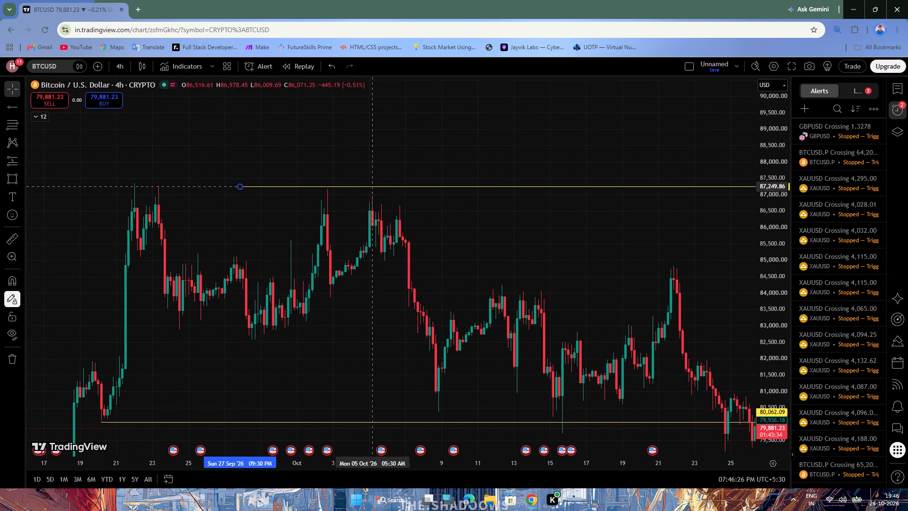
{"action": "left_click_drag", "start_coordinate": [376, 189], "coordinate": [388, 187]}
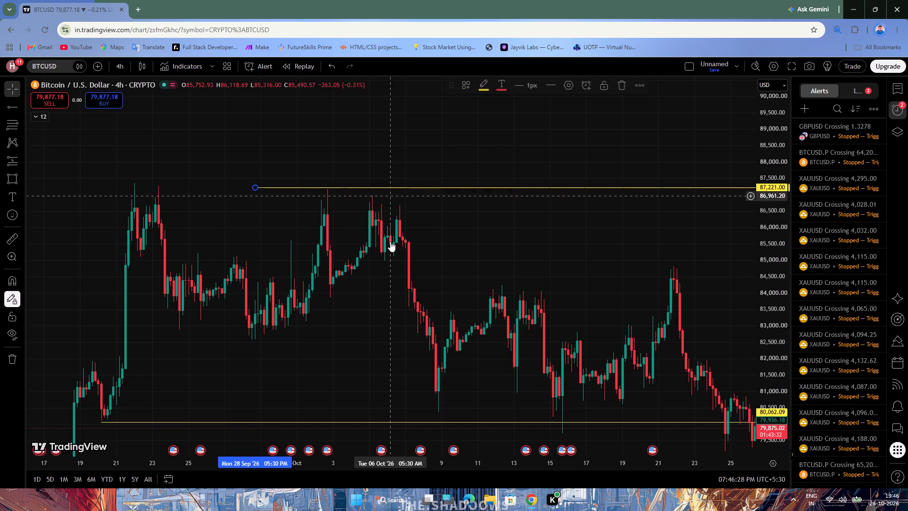
Examine the October price swings up to the latest candles in relation to the upper and lower rays.
{"action": "left_click_drag", "start_coordinate": [375, 329], "coordinate": [347, 332]}
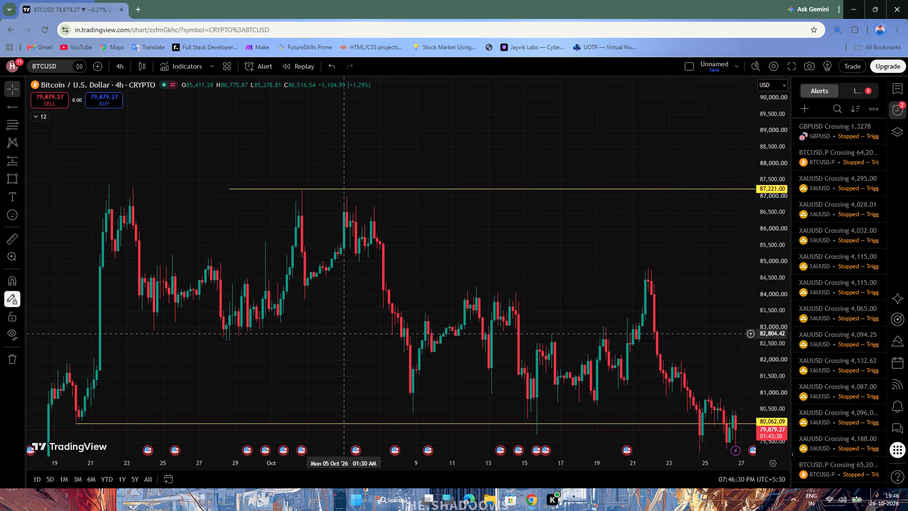
{"action": "left_click_drag", "start_coordinate": [345, 340], "coordinate": [338, 342]}
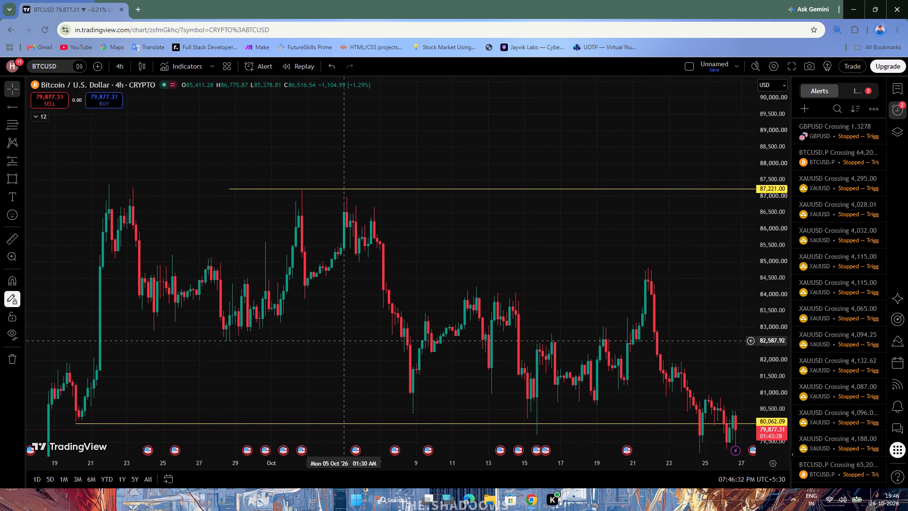
{"action": "left_click_drag", "start_coordinate": [338, 342], "coordinate": [265, 336]}
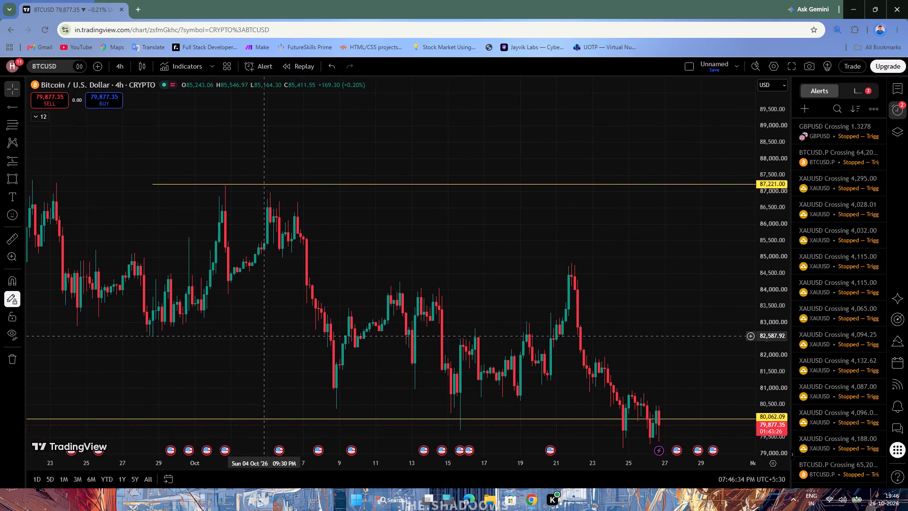
{"action": "left_click_drag", "start_coordinate": [265, 336], "coordinate": [239, 332]}
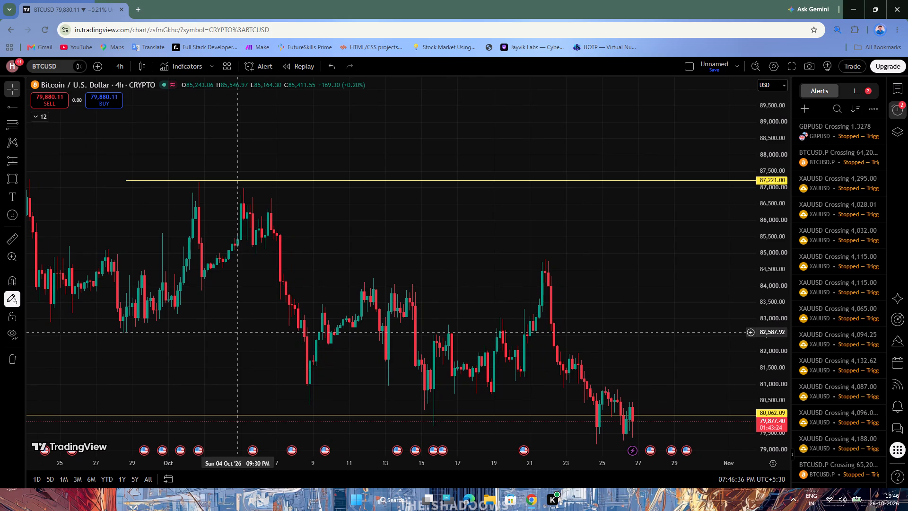
{"action": "left_click_drag", "start_coordinate": [239, 332], "coordinate": [192, 309]}
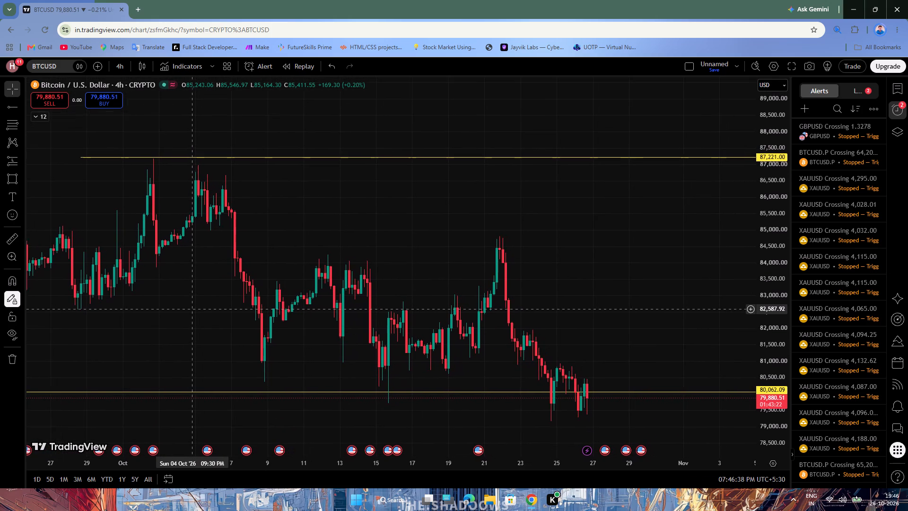
{"action": "left_click_drag", "start_coordinate": [192, 309], "coordinate": [192, 309]}
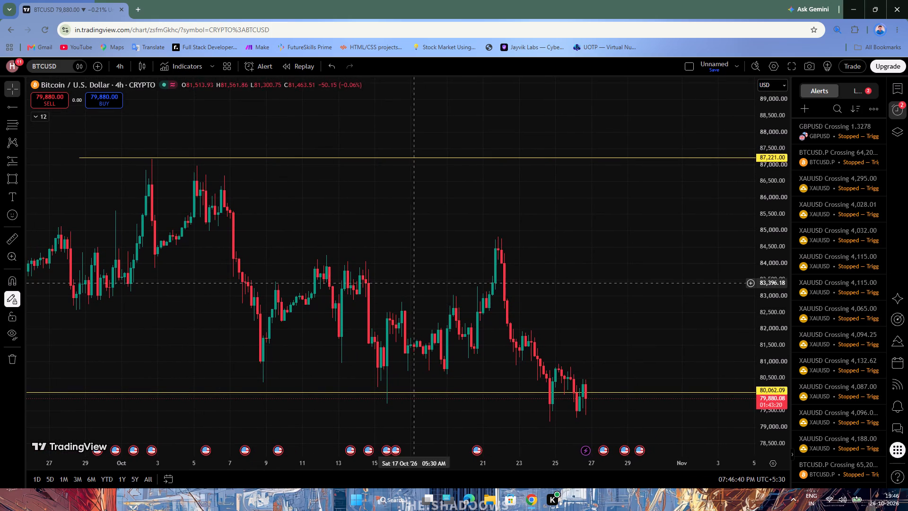
{"action": "left_click_drag", "start_coordinate": [574, 283], "coordinate": [512, 282]}
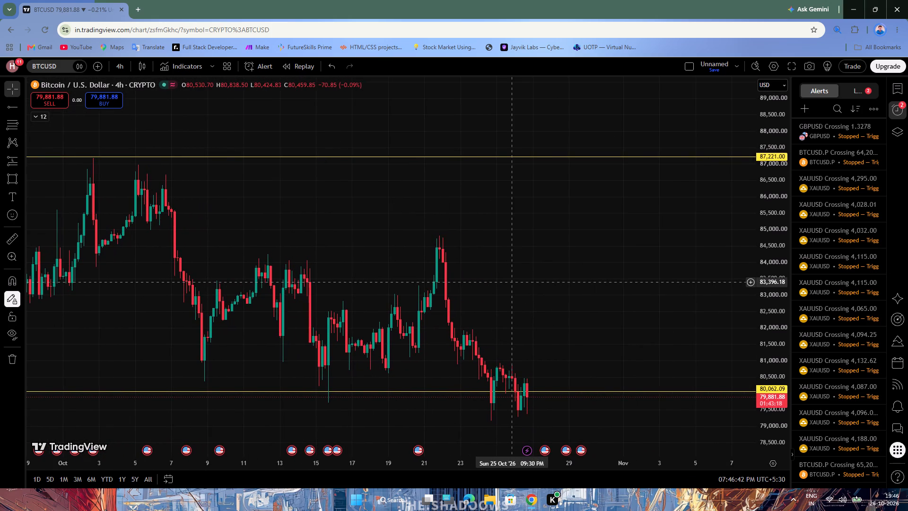
{"action": "left_click_drag", "start_coordinate": [512, 282], "coordinate": [556, 280]}
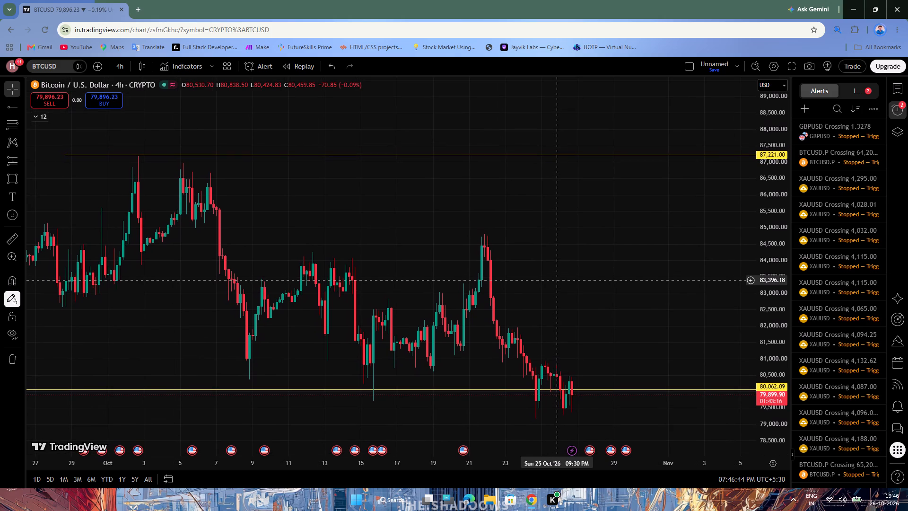
{"action": "left_click_drag", "start_coordinate": [556, 280], "coordinate": [742, 209]}
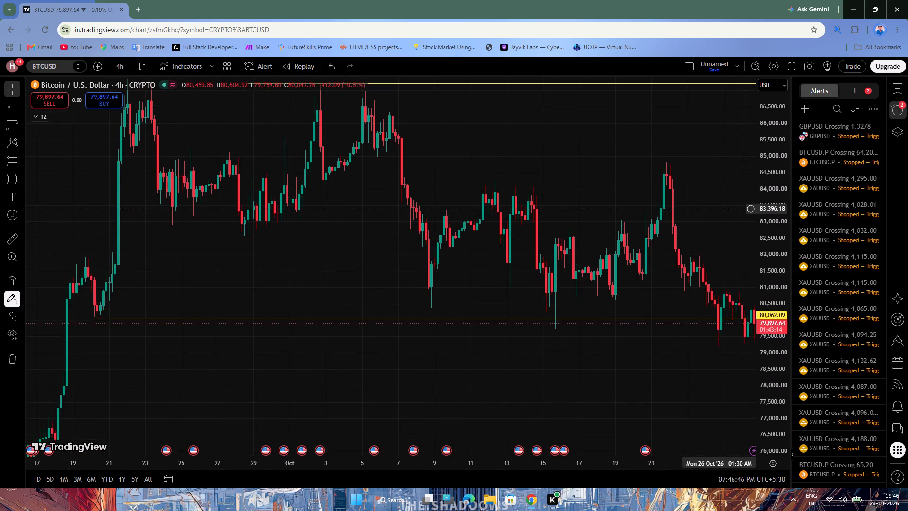
{"action": "left_click_drag", "start_coordinate": [742, 209], "coordinate": [544, 282]}
{"action": "scroll", "coordinate": [464, 268], "scroll_direction": "up", "scroll_amount": 1}
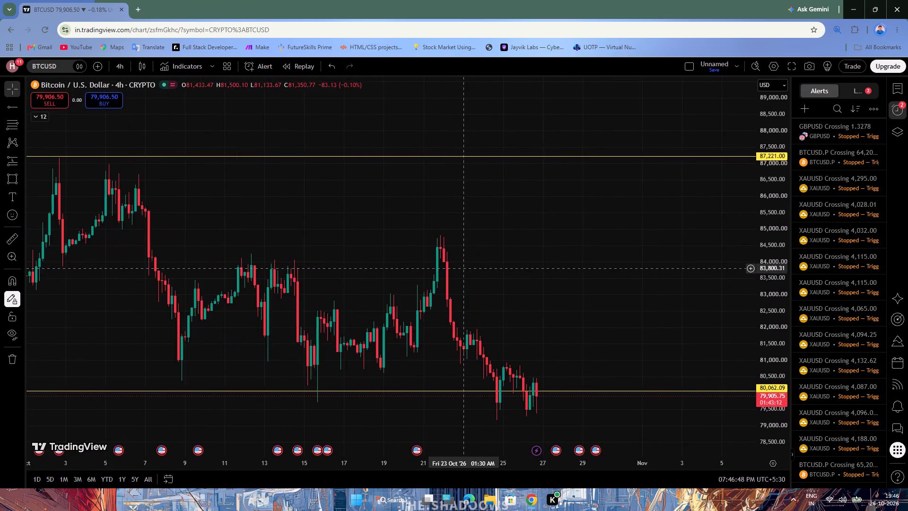
{"action": "scroll", "coordinate": [463, 268], "scroll_direction": "down", "scroll_amount": 2}
{"action": "left_click_drag", "start_coordinate": [564, 272], "coordinate": [538, 272]}
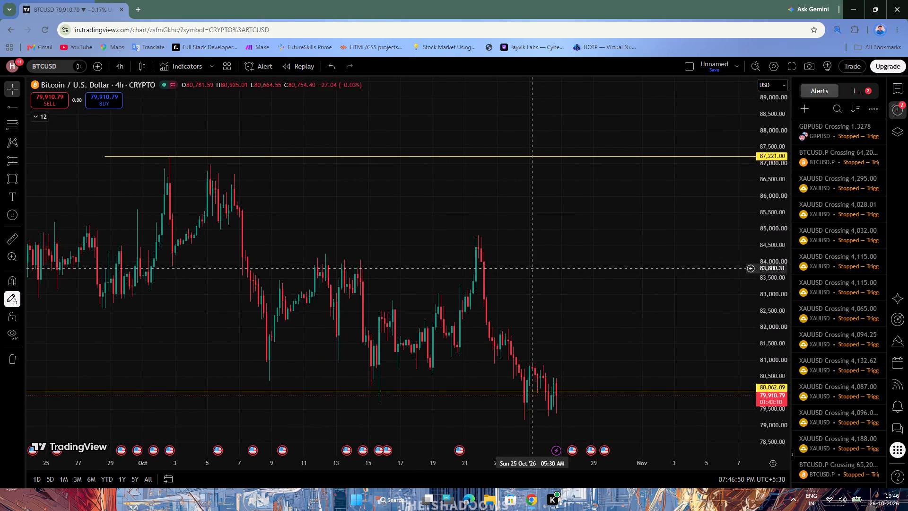
Remove both existing drawings from the chart, keeping the indicators.
{"action": "left_click", "coordinate": [9, 358]}
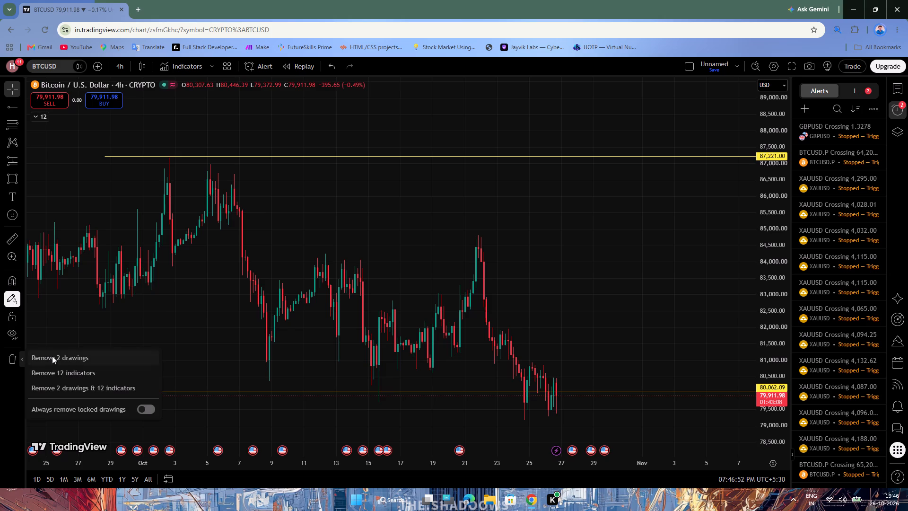
{"action": "left_click", "coordinate": [52, 356]}
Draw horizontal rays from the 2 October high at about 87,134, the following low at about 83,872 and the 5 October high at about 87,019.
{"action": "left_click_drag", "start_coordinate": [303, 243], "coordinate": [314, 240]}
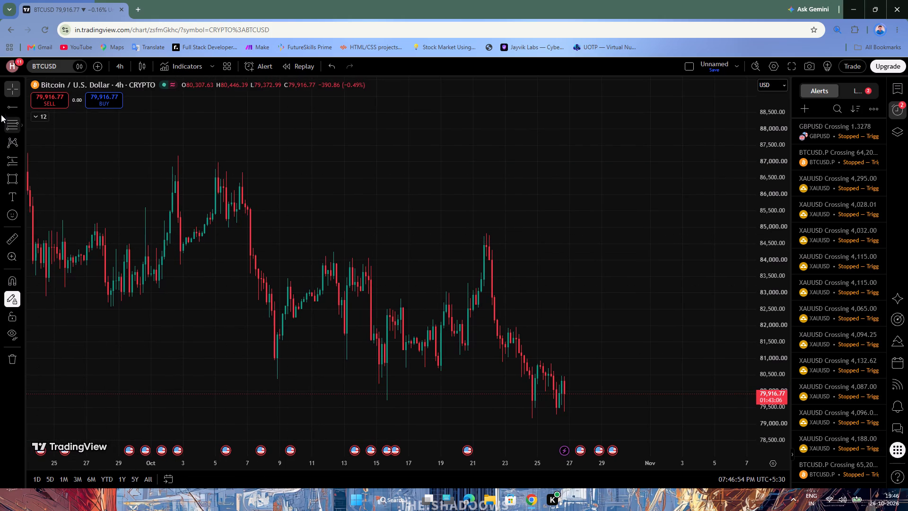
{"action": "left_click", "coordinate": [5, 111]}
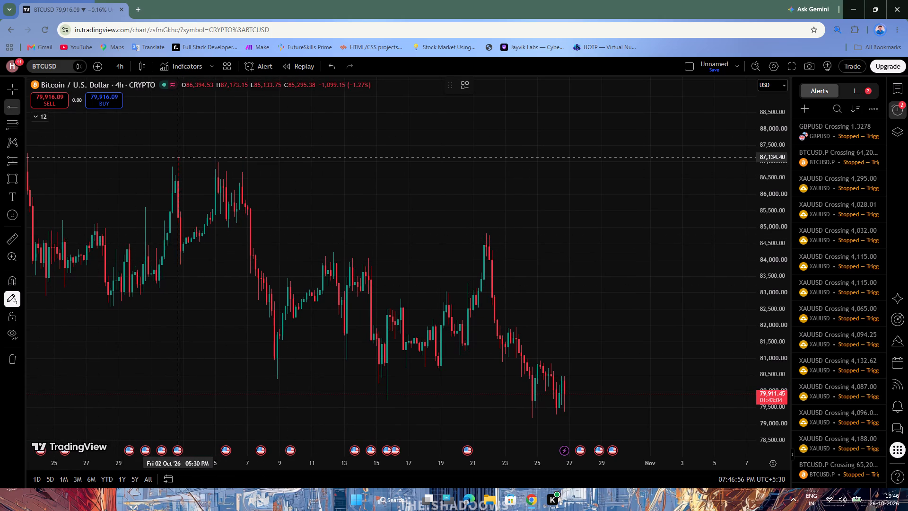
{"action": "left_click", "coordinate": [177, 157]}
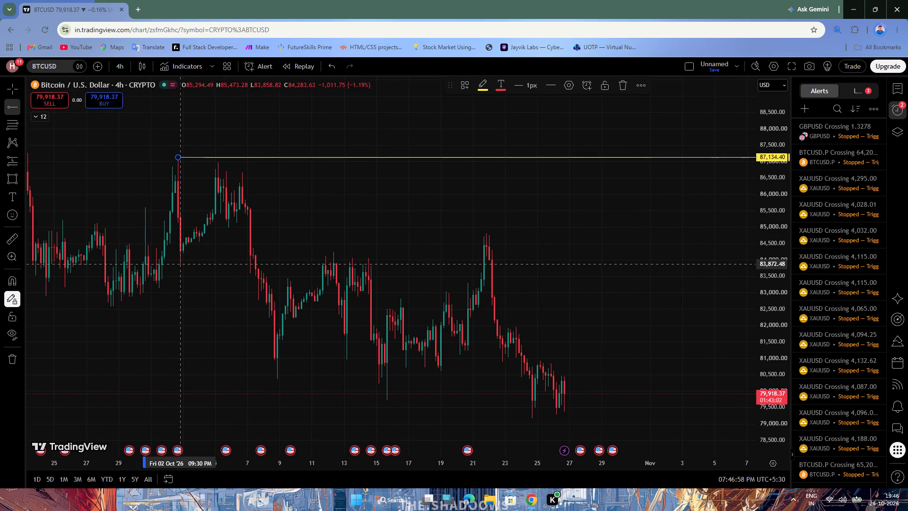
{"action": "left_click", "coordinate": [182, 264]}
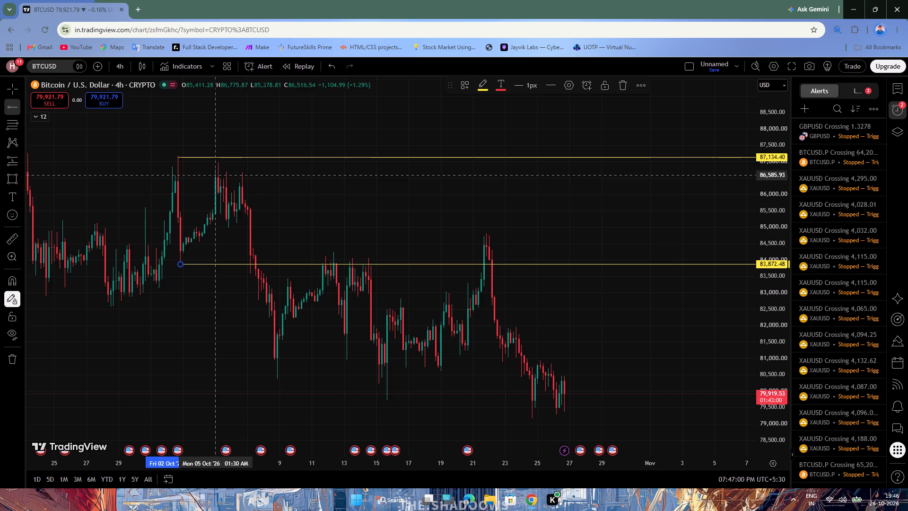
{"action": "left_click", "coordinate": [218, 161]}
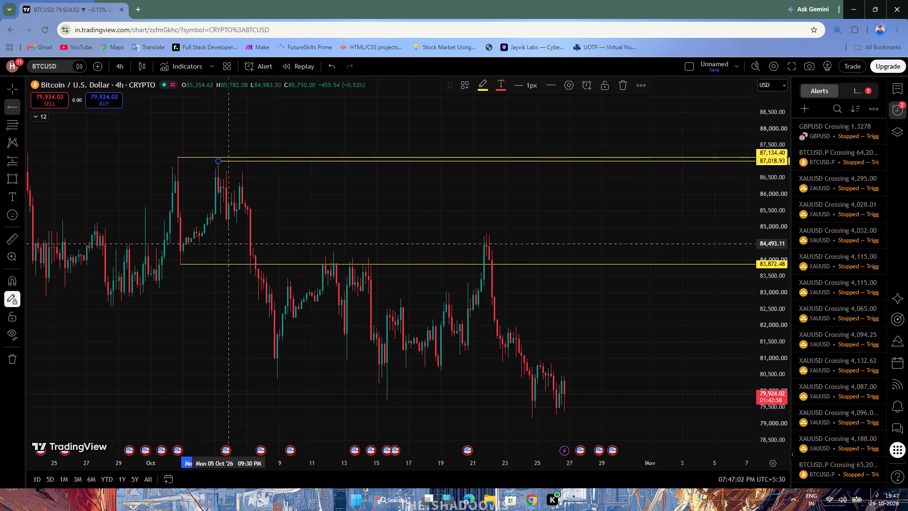
Draw horizontal rays from the 8 October swing low at about 80,437 and the 12 October swing high at about 84,219.
{"action": "left_click", "coordinate": [278, 377]}
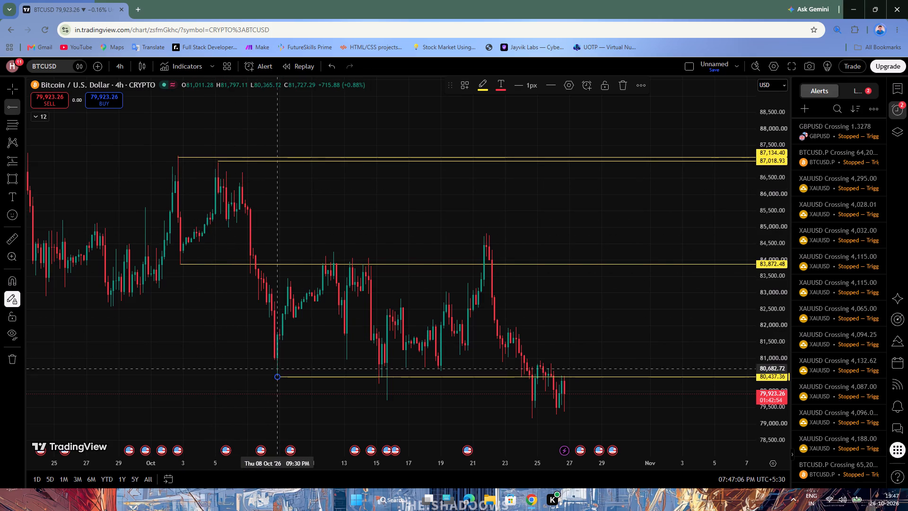
{"action": "left_click", "coordinate": [332, 253]}
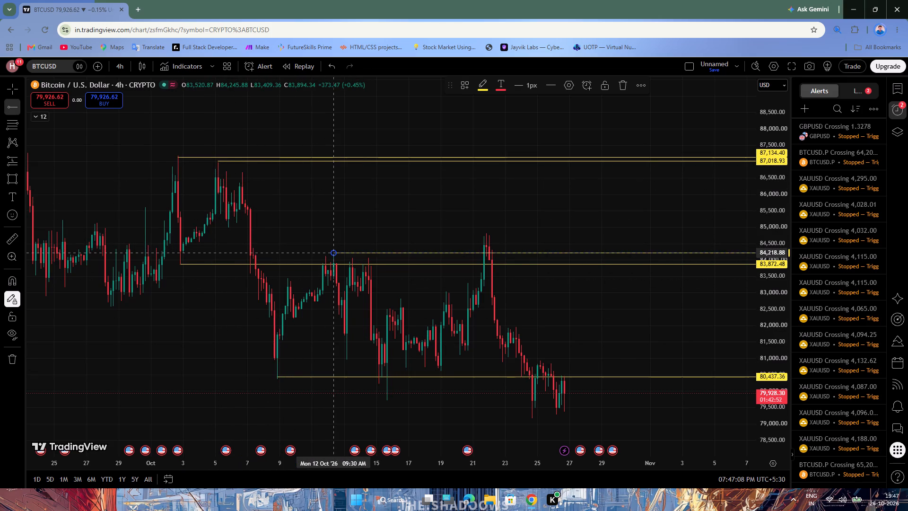
{"action": "left_click", "coordinate": [6, 84]}
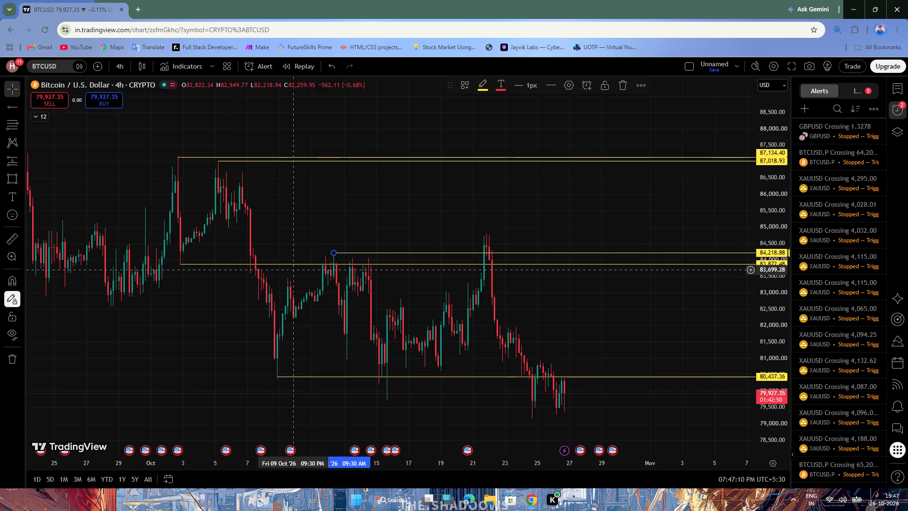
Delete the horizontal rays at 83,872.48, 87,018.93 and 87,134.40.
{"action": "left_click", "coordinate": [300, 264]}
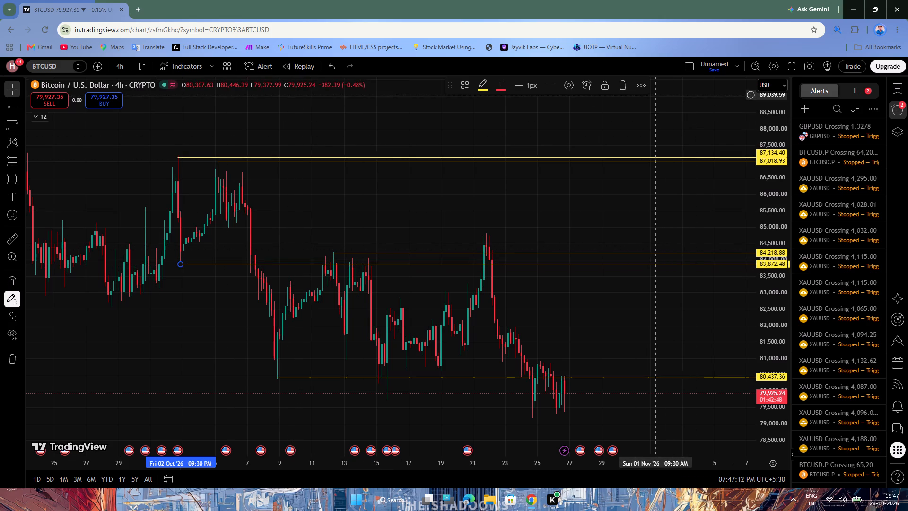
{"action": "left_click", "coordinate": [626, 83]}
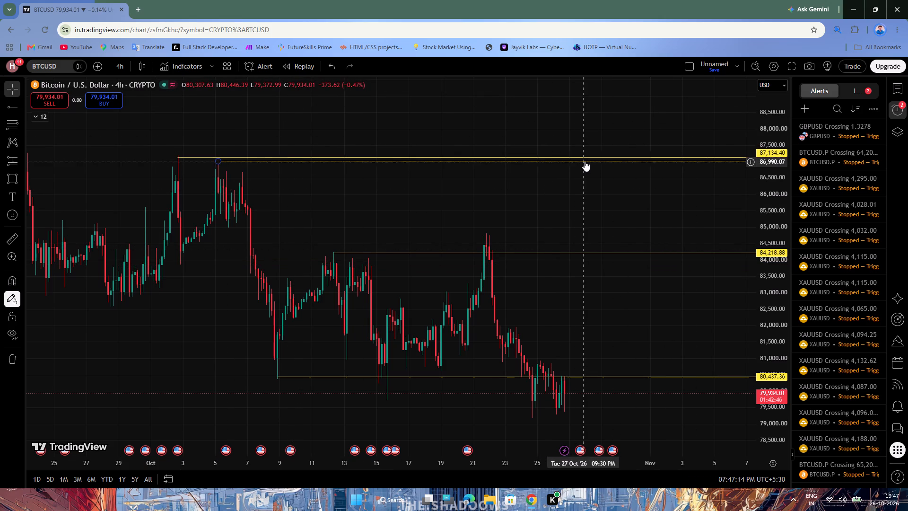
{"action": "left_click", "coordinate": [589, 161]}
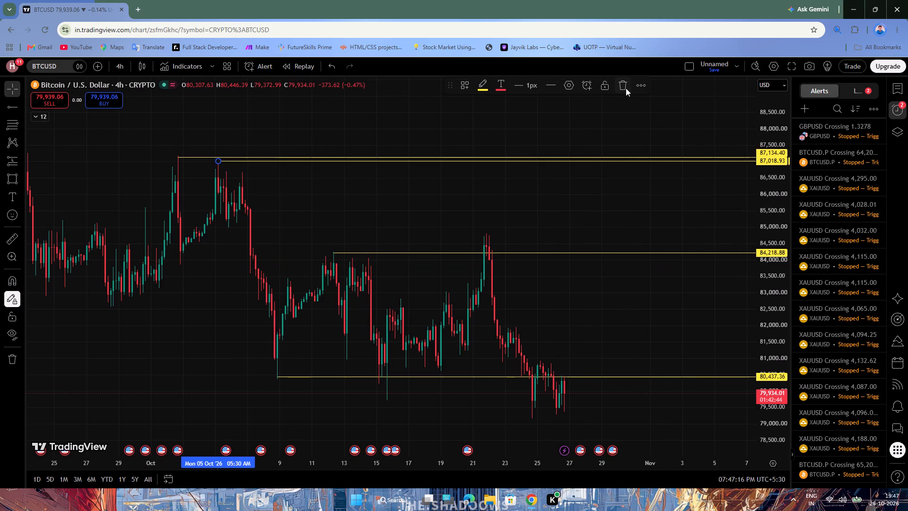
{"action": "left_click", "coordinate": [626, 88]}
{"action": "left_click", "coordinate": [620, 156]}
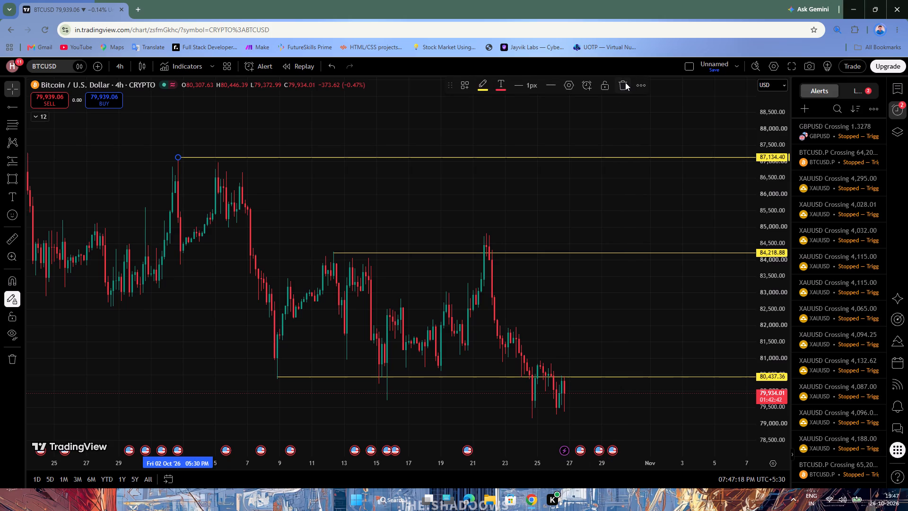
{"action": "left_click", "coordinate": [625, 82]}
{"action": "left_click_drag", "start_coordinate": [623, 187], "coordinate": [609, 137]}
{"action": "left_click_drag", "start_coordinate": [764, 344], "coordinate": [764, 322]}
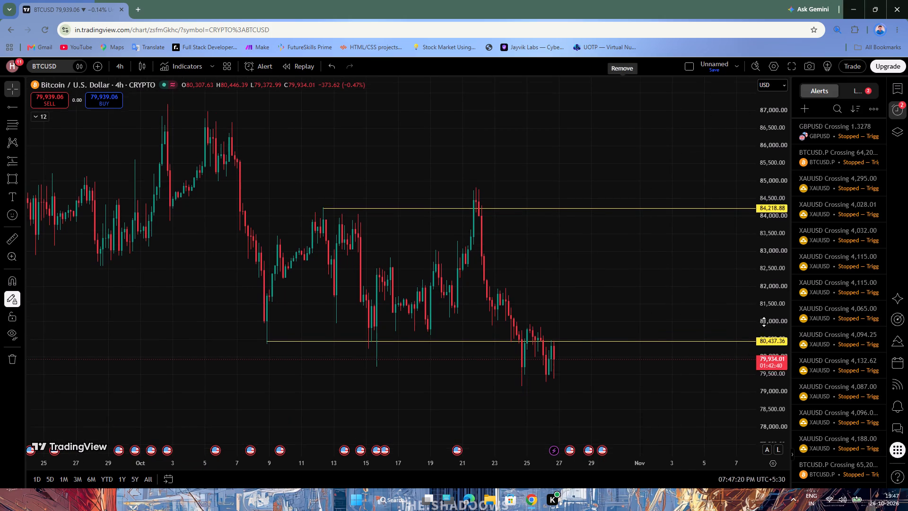
Examine the October price action around the two horizontal rays, from the 8 October low to the latest candles.
{"action": "left_click_drag", "start_coordinate": [764, 322], "coordinate": [763, 312]}
{"action": "left_click_drag", "start_coordinate": [621, 280], "coordinate": [651, 269]}
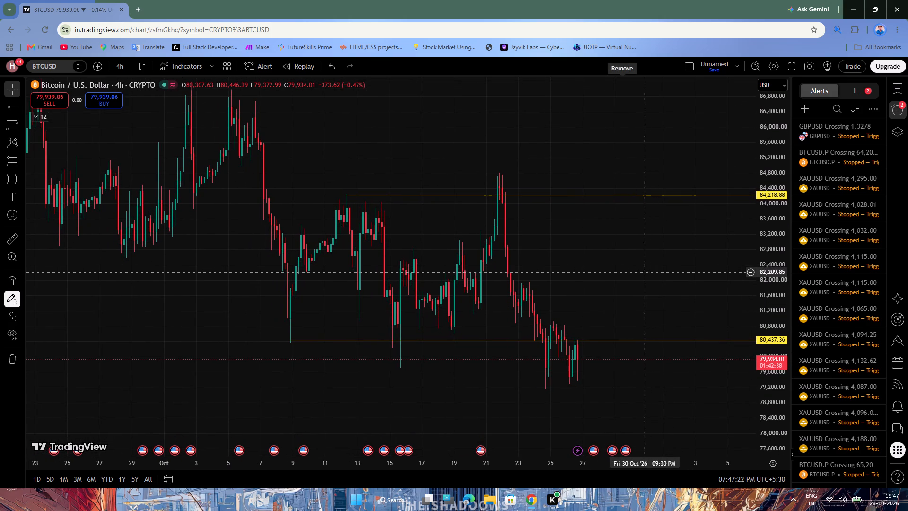
{"action": "scroll", "coordinate": [588, 305], "scroll_direction": "up", "scroll_amount": 1}
{"action": "left_click_drag", "start_coordinate": [556, 266], "coordinate": [565, 264]}
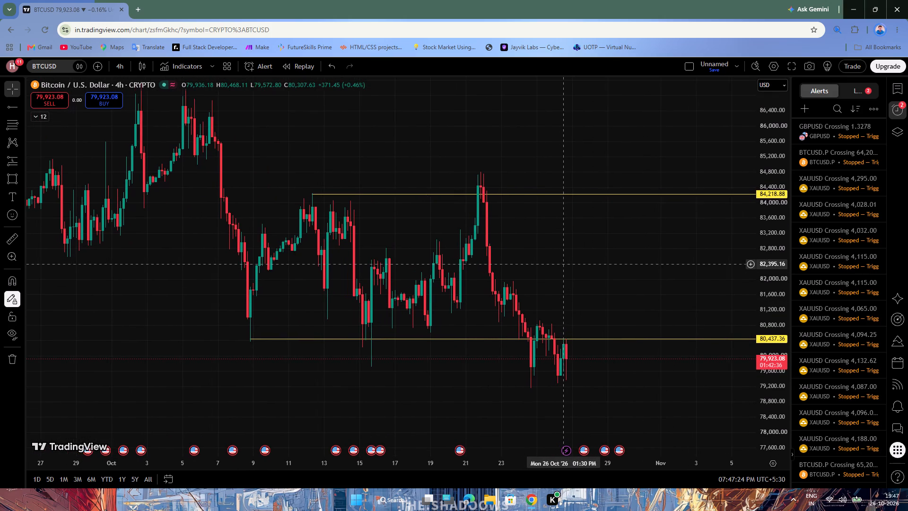
{"action": "left_click_drag", "start_coordinate": [565, 264], "coordinate": [567, 264]}
{"action": "left_click_drag", "start_coordinate": [389, 236], "coordinate": [396, 204]}
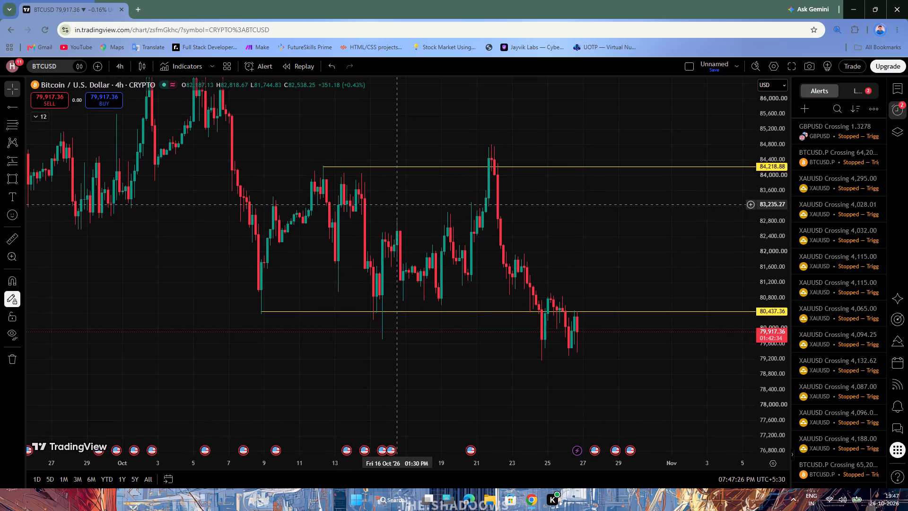
{"action": "left_click_drag", "start_coordinate": [396, 204], "coordinate": [428, 269]}
{"action": "left_click_drag", "start_coordinate": [438, 275], "coordinate": [376, 208]}
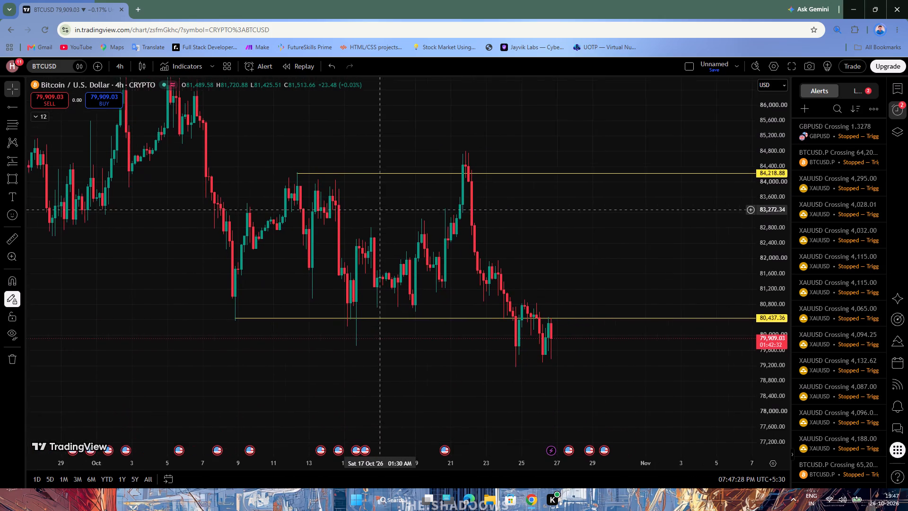
{"action": "left_click_drag", "start_coordinate": [376, 208], "coordinate": [365, 240]}
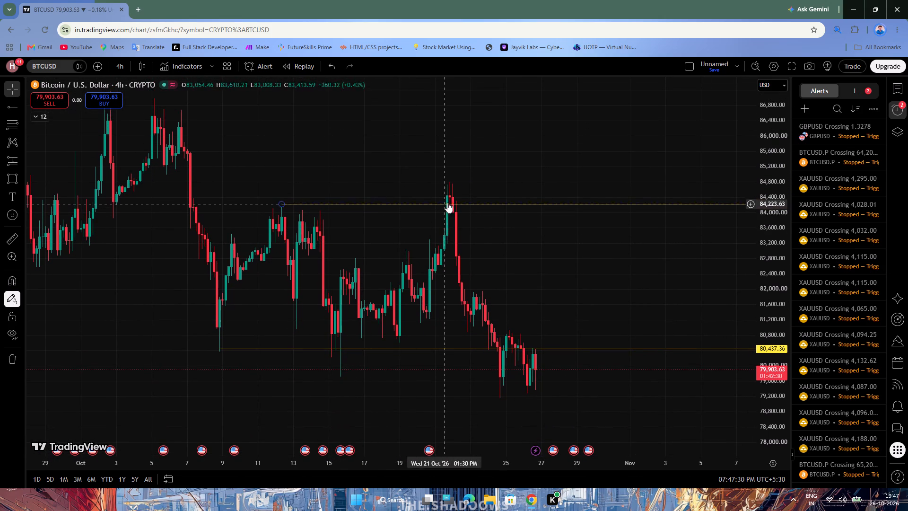
{"action": "left_click_drag", "start_coordinate": [518, 247], "coordinate": [514, 219]}
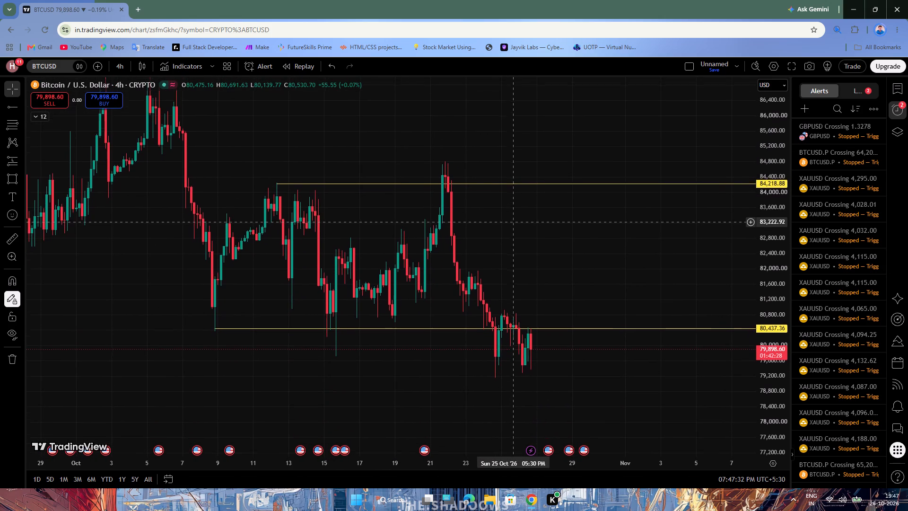
{"action": "left_click_drag", "start_coordinate": [514, 219], "coordinate": [507, 220]}
{"action": "scroll", "coordinate": [511, 231], "scroll_direction": "down", "scroll_amount": 5}
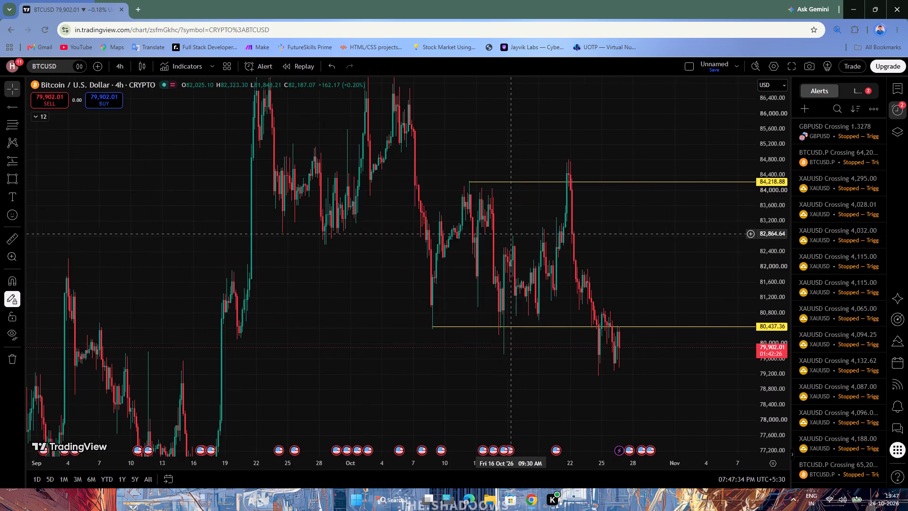
{"action": "left_click_drag", "start_coordinate": [769, 137], "coordinate": [754, 159]}
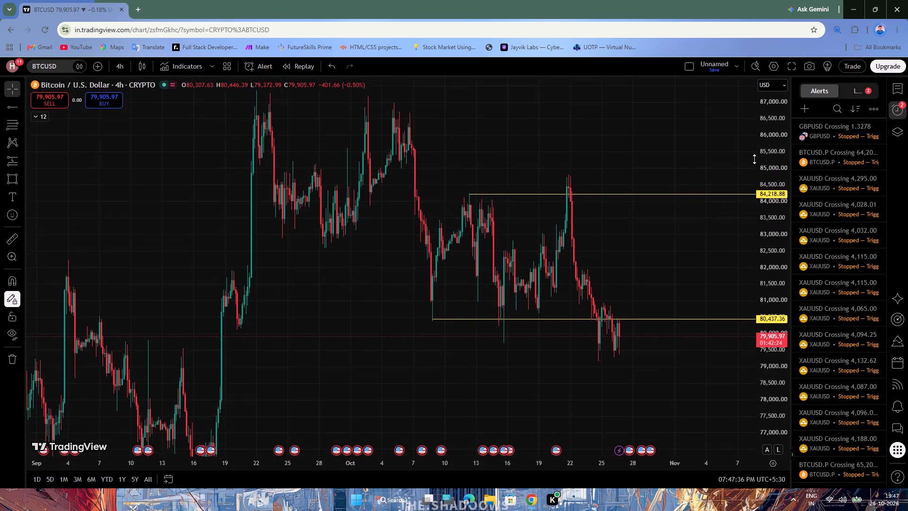
{"action": "left_click_drag", "start_coordinate": [754, 159], "coordinate": [748, 140]}
{"action": "scroll", "coordinate": [307, 317], "scroll_direction": "up", "scroll_amount": 5}
{"action": "left_click_drag", "start_coordinate": [477, 259], "coordinate": [488, 273]}
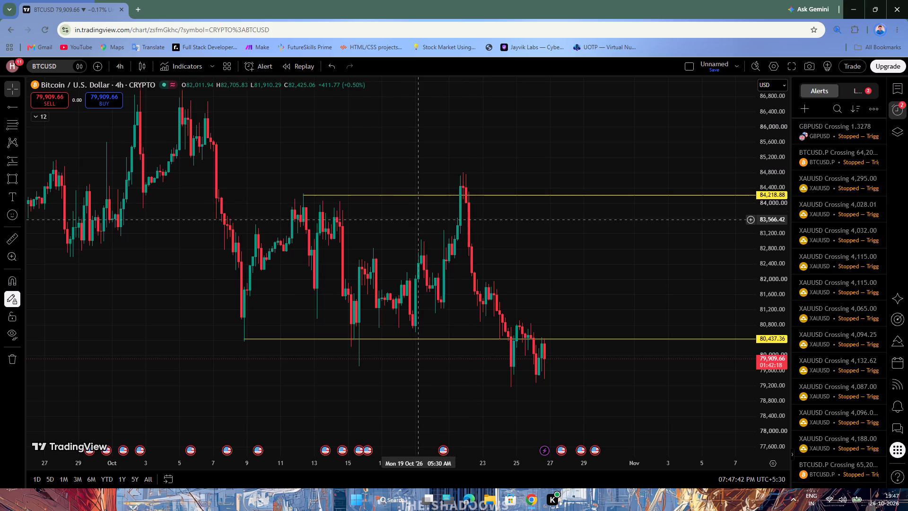
{"action": "left_click_drag", "start_coordinate": [420, 220], "coordinate": [403, 222]}
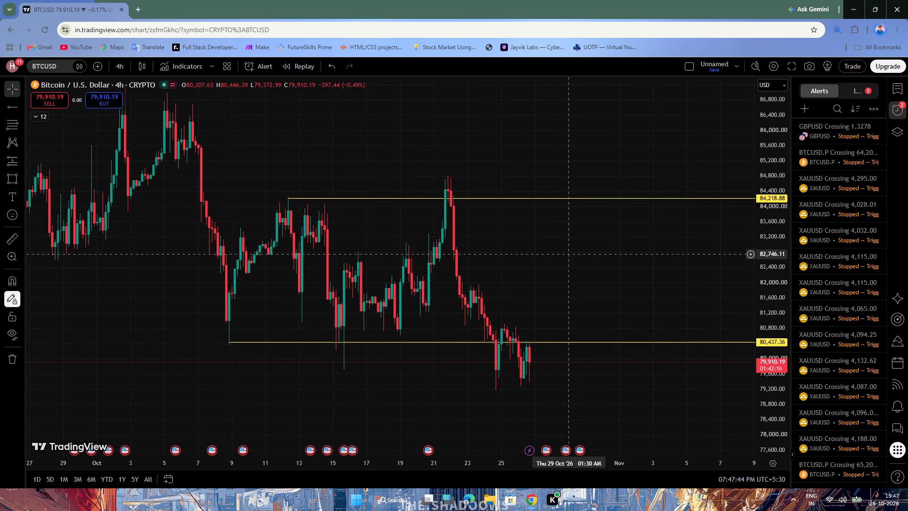
{"action": "left_click_drag", "start_coordinate": [568, 255], "coordinate": [540, 249]}
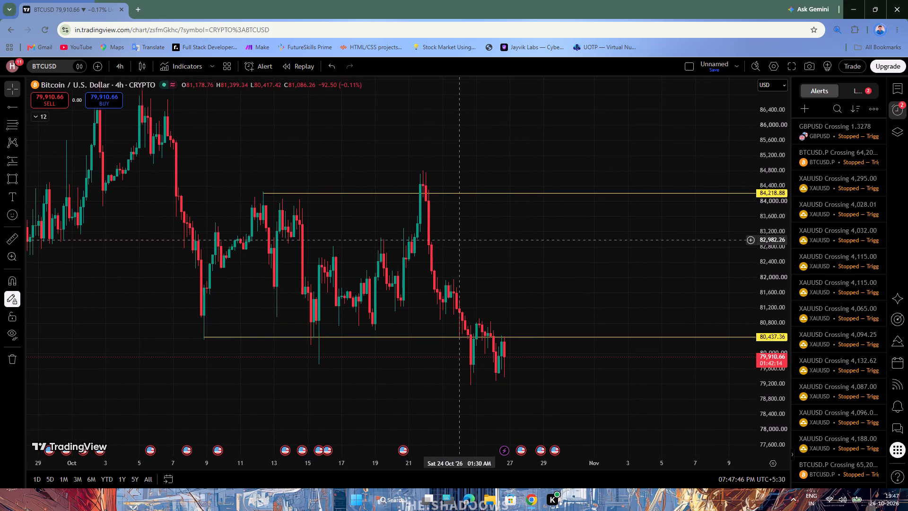
Shift the upper horizontal ray at the 12 October swing high to about 84,250.
{"action": "left_click", "coordinate": [453, 193]}
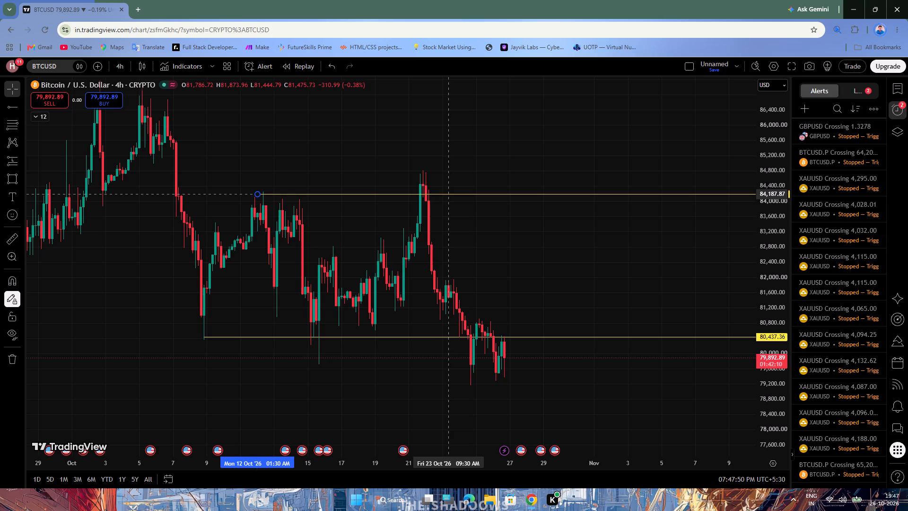
Unhide the RM'S JADU TONA indicator on the chart and collapse the indicator list.
{"action": "scroll", "coordinate": [358, 185], "scroll_direction": "down", "scroll_amount": 5}
{"action": "left_click_drag", "start_coordinate": [414, 159], "coordinate": [425, 228]}
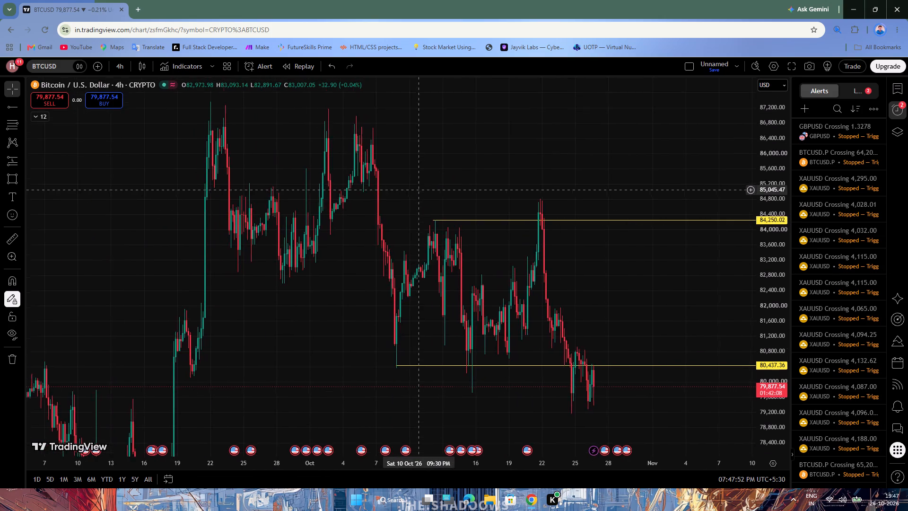
{"action": "left_click_drag", "start_coordinate": [425, 228], "coordinate": [442, 299]}
{"action": "left_click_drag", "start_coordinate": [513, 207], "coordinate": [434, 40]}
{"action": "scroll", "coordinate": [476, 343], "scroll_direction": "up", "scroll_amount": 4}
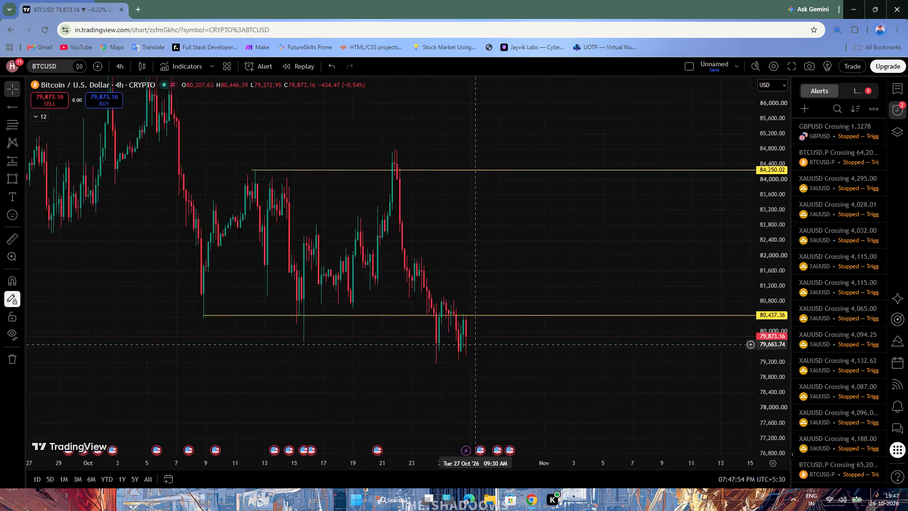
{"action": "scroll", "coordinate": [476, 344], "scroll_direction": "up", "scroll_amount": 1}
{"action": "left_click_drag", "start_coordinate": [449, 217], "coordinate": [497, 186]}
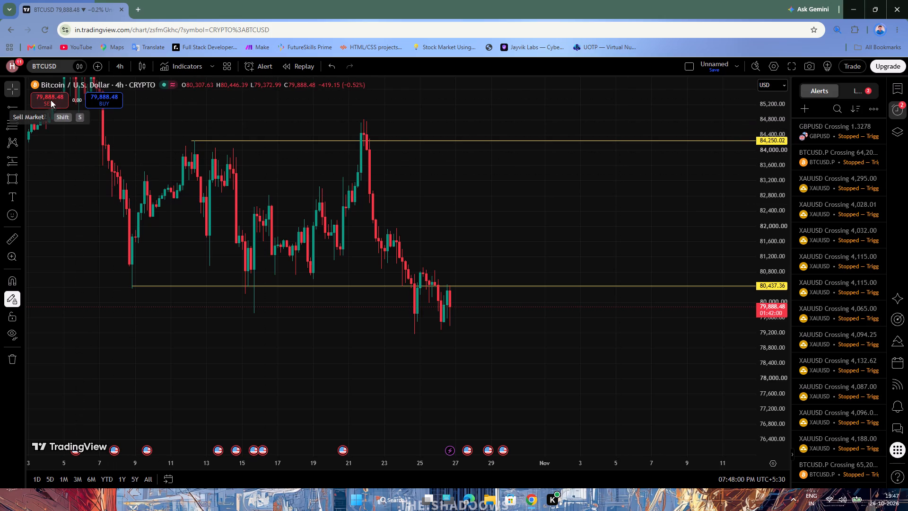
{"action": "left_click", "coordinate": [35, 115]}
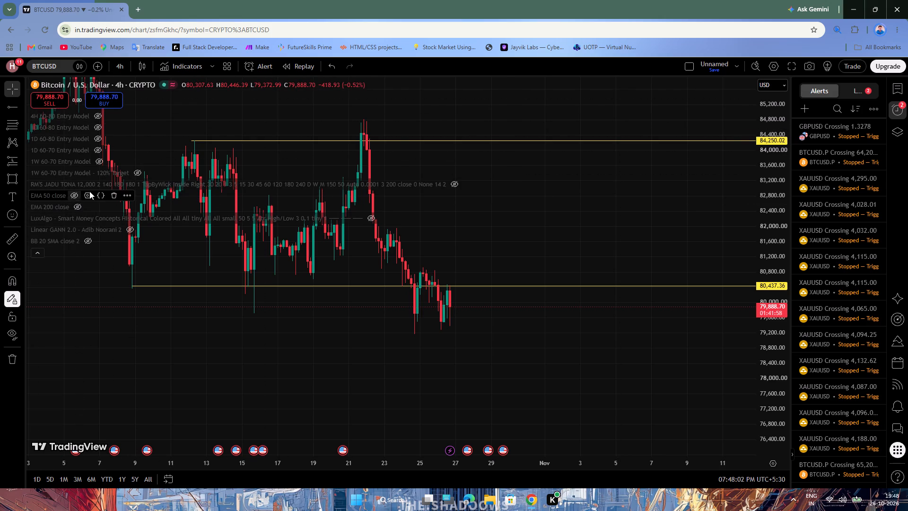
{"action": "left_click", "coordinate": [449, 180]}
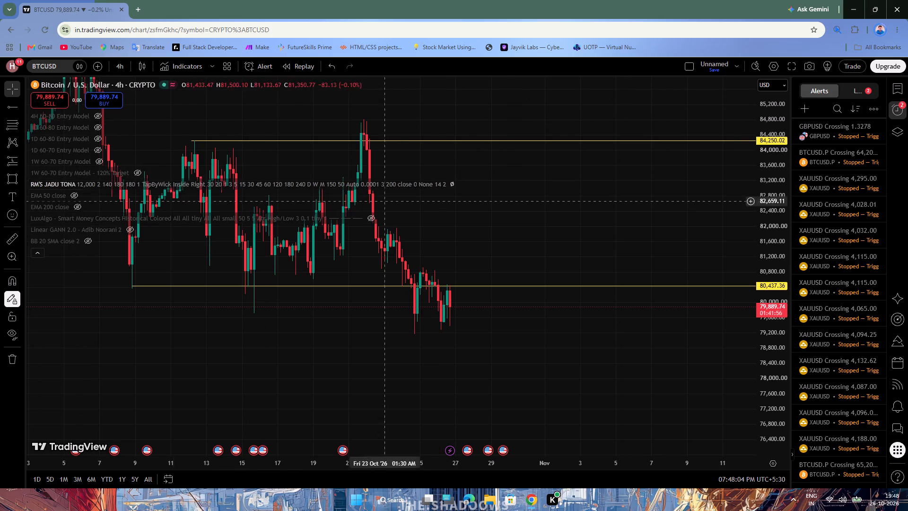
{"action": "left_click", "coordinate": [32, 253]}
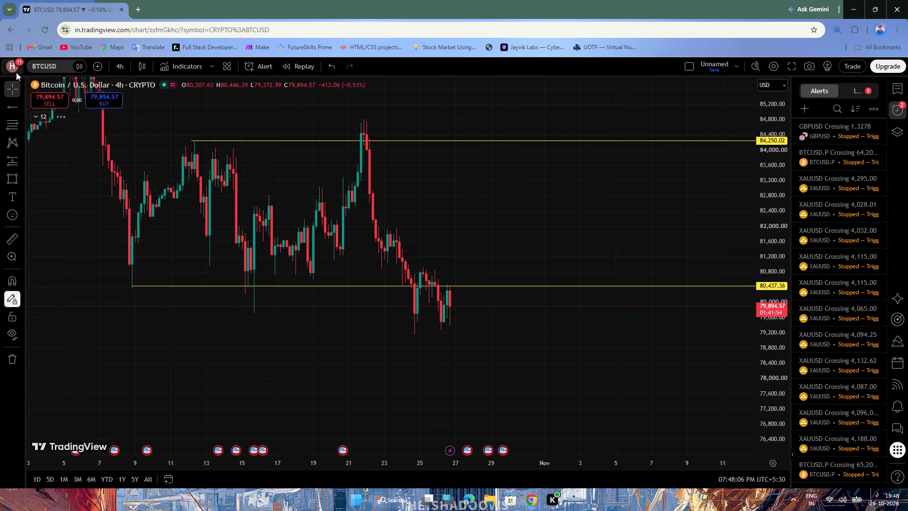
Open the RM'S JADU TONA indicator's settings and turn off Show ISS under Structure Display.
{"action": "left_click_drag", "start_coordinate": [480, 123], "coordinate": [499, 143]}
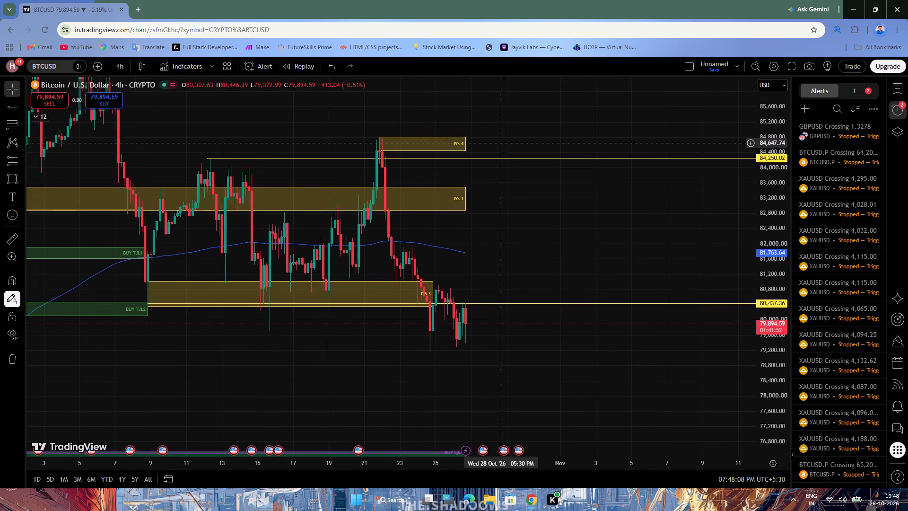
{"action": "left_click_drag", "start_coordinate": [499, 143], "coordinate": [501, 143]}
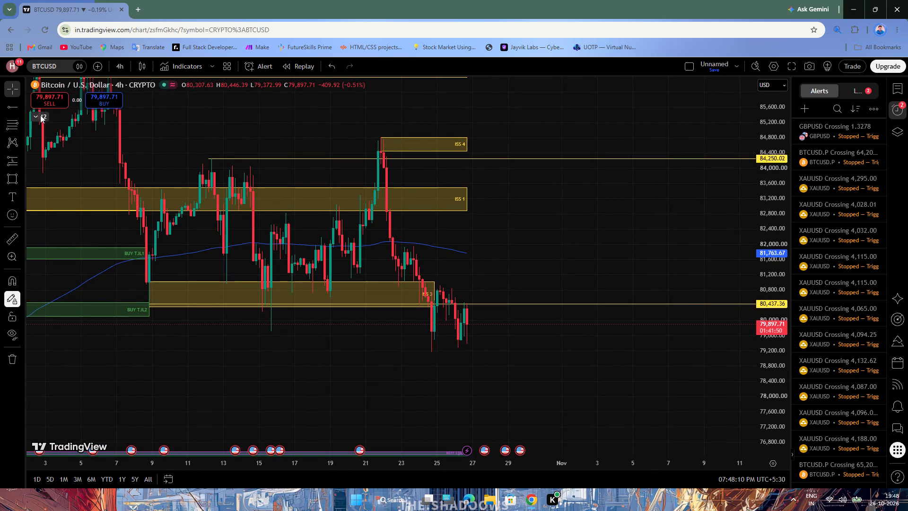
{"action": "left_click", "coordinate": [40, 115]}
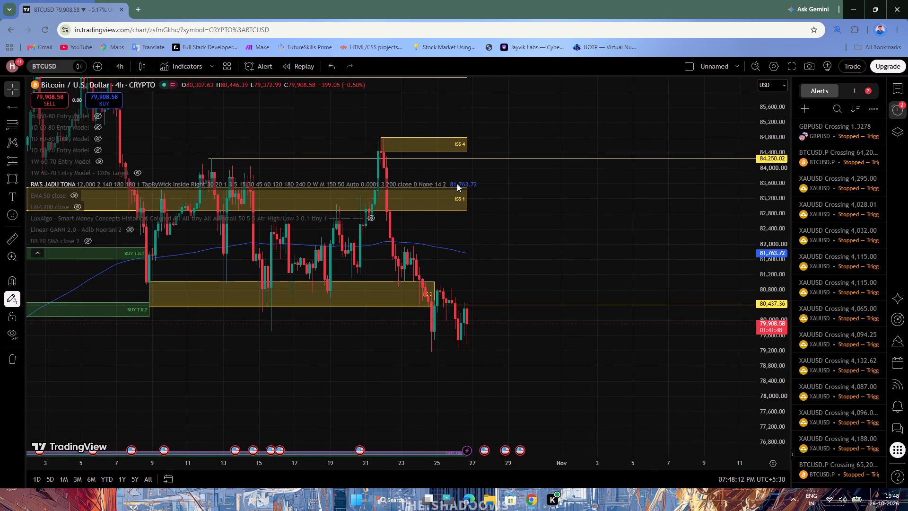
{"action": "left_click", "coordinate": [466, 188]}
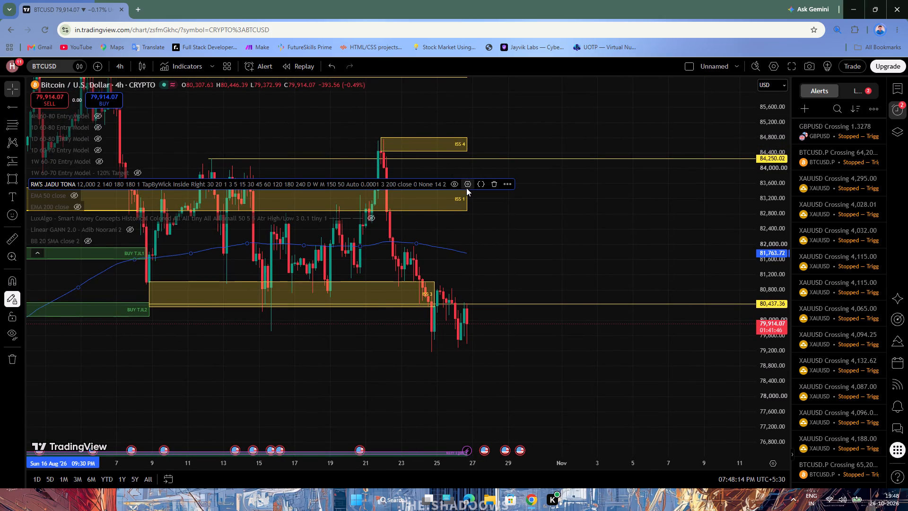
{"action": "scroll", "coordinate": [395, 246], "scroll_direction": "down", "scroll_amount": 1}
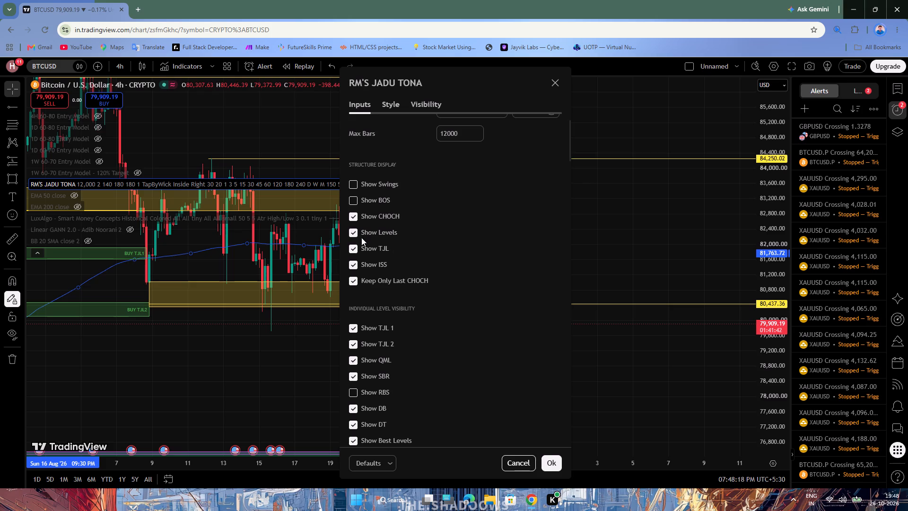
{"action": "left_click", "coordinate": [355, 262]}
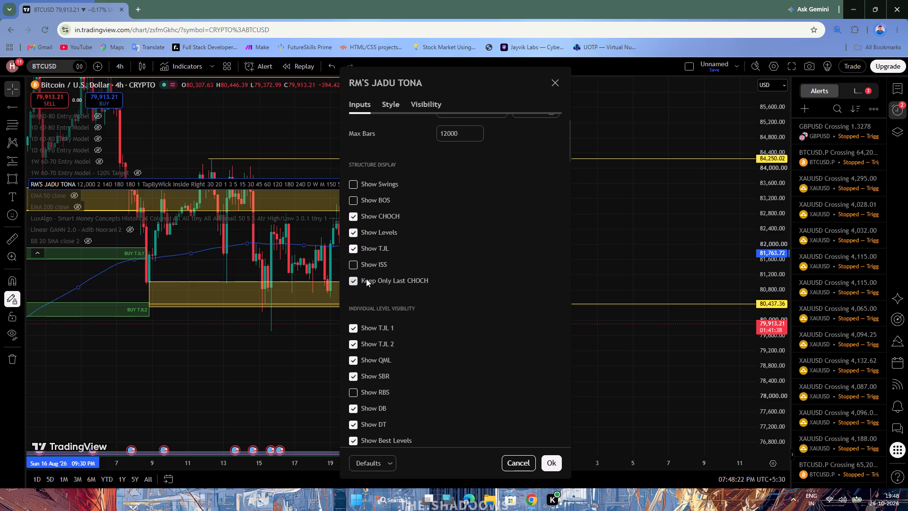
Turn off Show DB, Show DT, Show Best Levels and Show ISS 1 through ISS 4 under Individual Level Visibility.
{"action": "scroll", "coordinate": [446, 273], "scroll_direction": "down", "scroll_amount": 1}
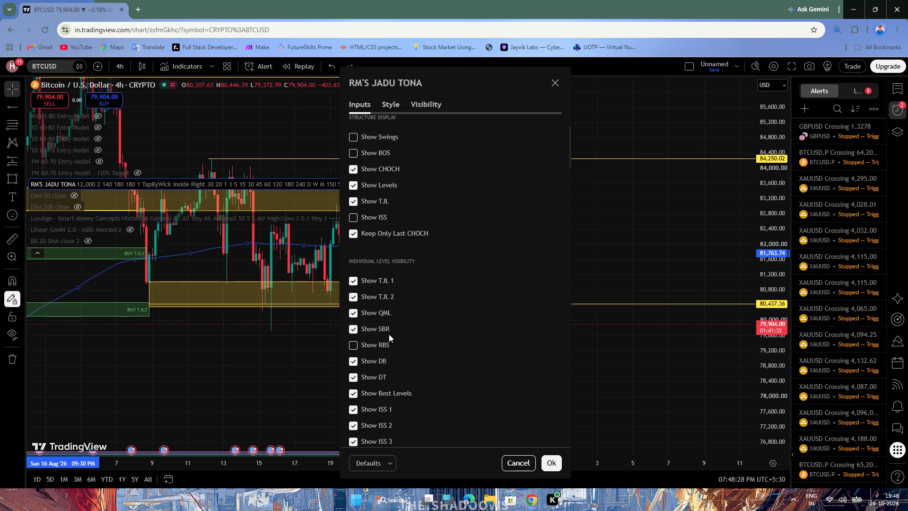
{"action": "left_click", "coordinate": [404, 331]}
{"action": "scroll", "coordinate": [416, 326], "scroll_direction": "down", "scroll_amount": 2}
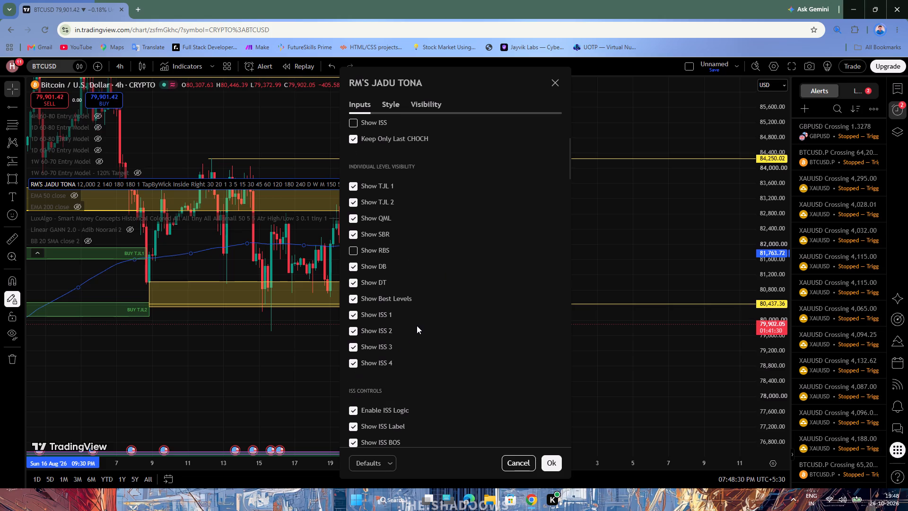
{"action": "left_click", "coordinate": [355, 264]}
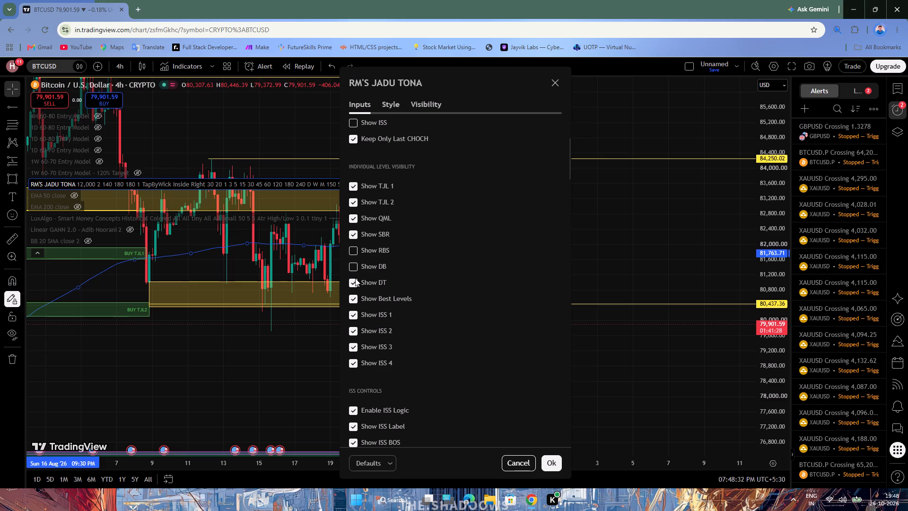
{"action": "left_click", "coordinate": [355, 279]}
{"action": "left_click", "coordinate": [354, 302]}
{"action": "left_click", "coordinate": [355, 308]}
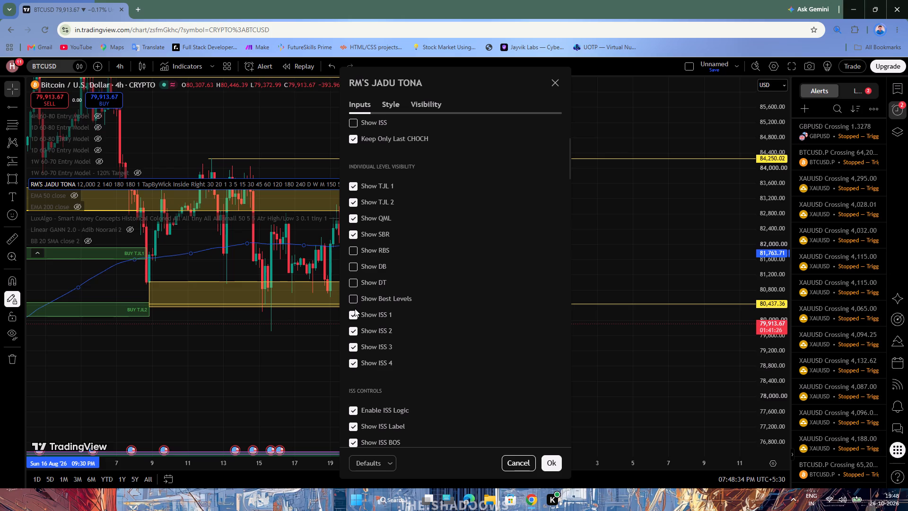
{"action": "left_click", "coordinate": [355, 327]}
{"action": "left_click", "coordinate": [353, 317]}
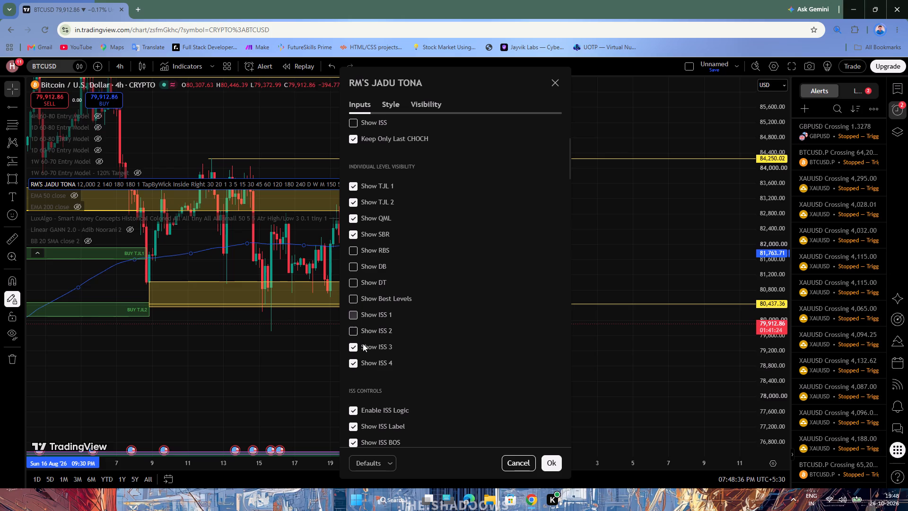
{"action": "left_click", "coordinate": [356, 347]}
{"action": "left_click", "coordinate": [354, 359]}
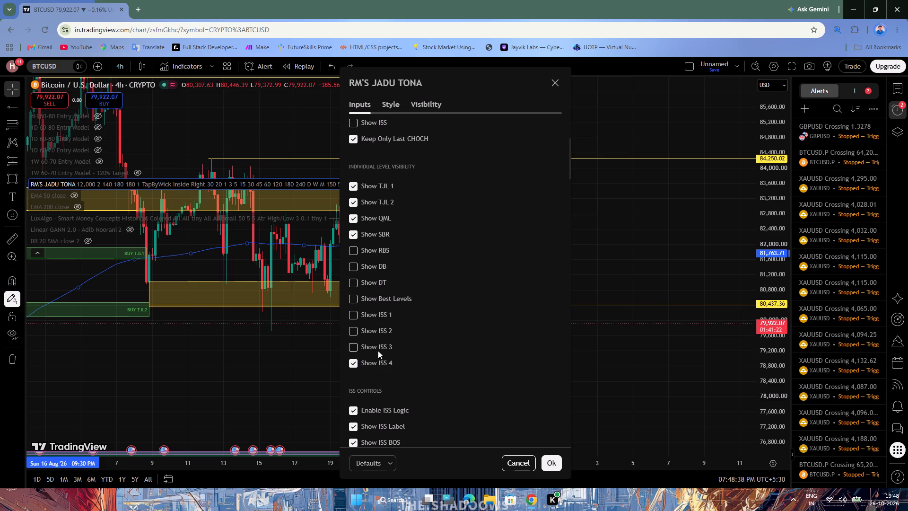
{"action": "left_click", "coordinate": [356, 362]}
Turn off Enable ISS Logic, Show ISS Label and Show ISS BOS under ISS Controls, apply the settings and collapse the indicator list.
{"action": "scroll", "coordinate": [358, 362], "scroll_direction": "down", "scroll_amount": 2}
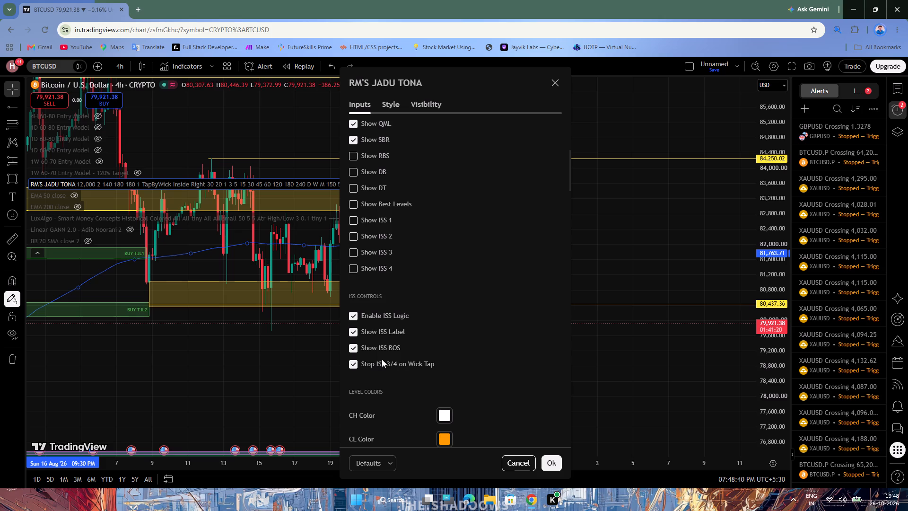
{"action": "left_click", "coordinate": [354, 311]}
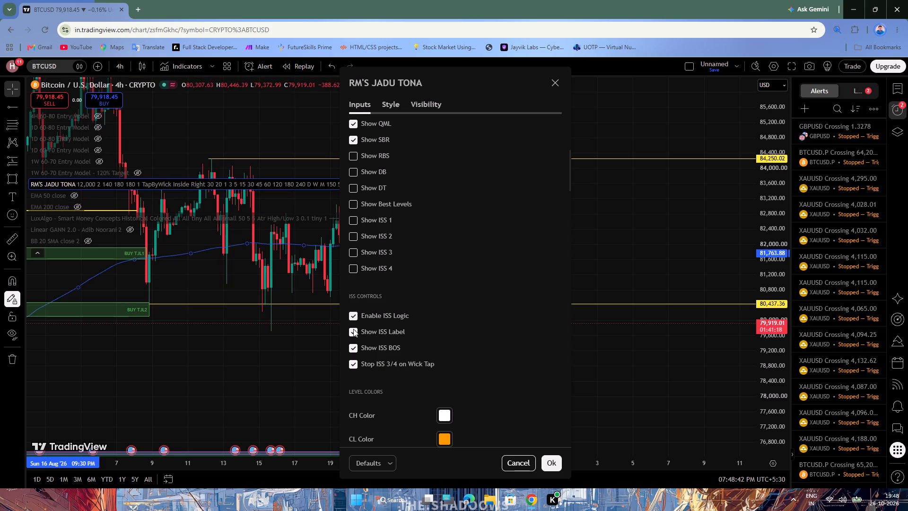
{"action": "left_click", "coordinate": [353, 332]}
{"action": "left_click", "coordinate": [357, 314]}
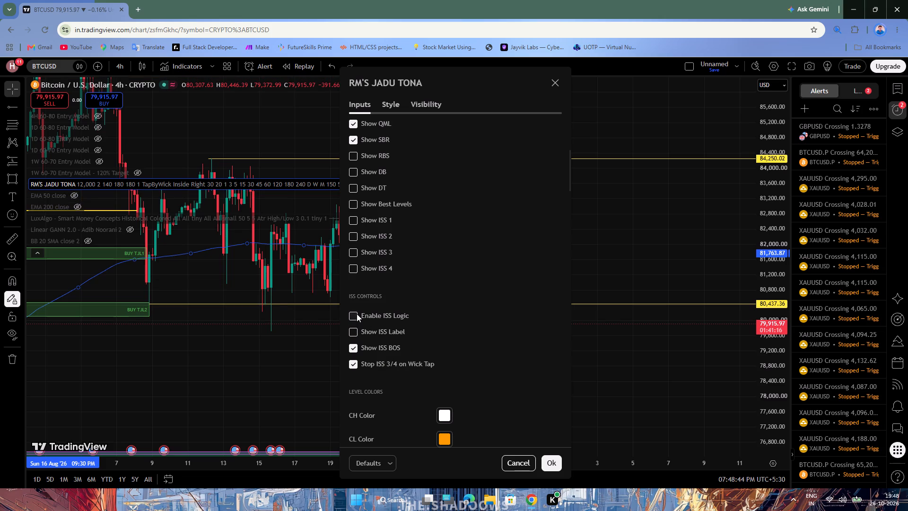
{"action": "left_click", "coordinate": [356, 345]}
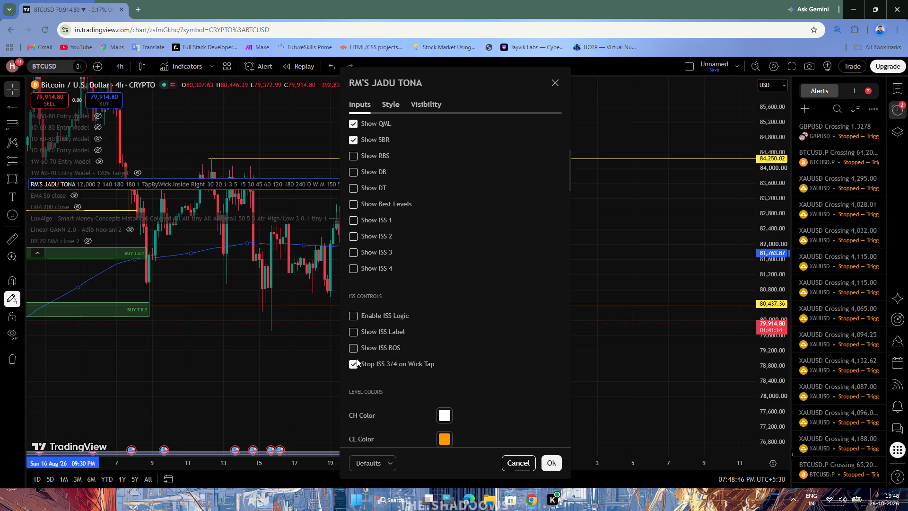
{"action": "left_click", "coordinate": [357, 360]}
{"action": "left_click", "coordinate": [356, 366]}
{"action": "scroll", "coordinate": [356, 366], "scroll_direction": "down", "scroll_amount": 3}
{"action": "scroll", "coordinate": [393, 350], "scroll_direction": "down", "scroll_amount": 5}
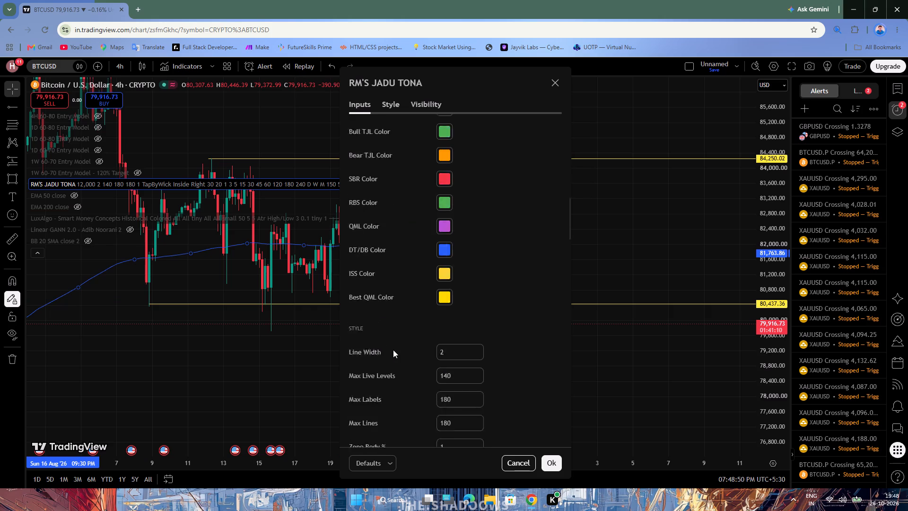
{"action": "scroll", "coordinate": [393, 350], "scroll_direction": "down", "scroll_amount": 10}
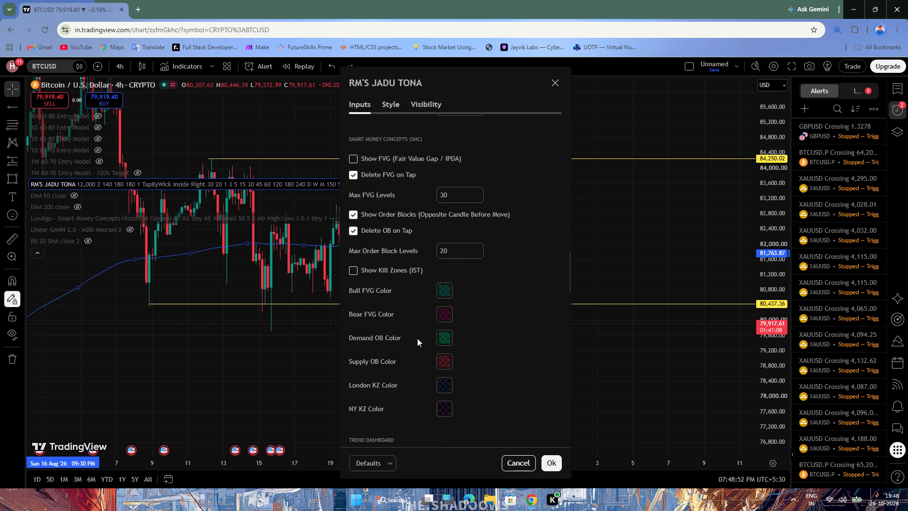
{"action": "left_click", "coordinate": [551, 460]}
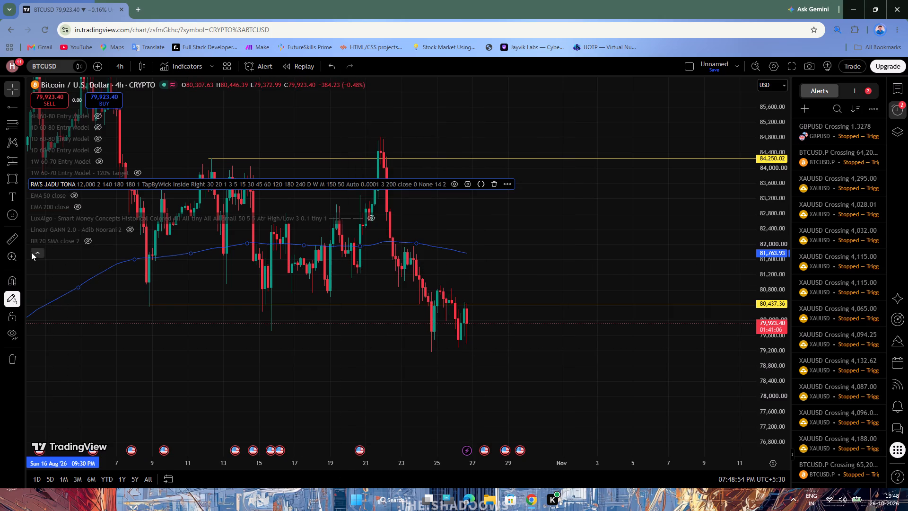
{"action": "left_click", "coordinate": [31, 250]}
Examine the indicator's TJL, QML and order block zones on the BTCUSD 4 hour chart across the 2026 price swings.
{"action": "scroll", "coordinate": [386, 204], "scroll_direction": "down", "scroll_amount": 7}
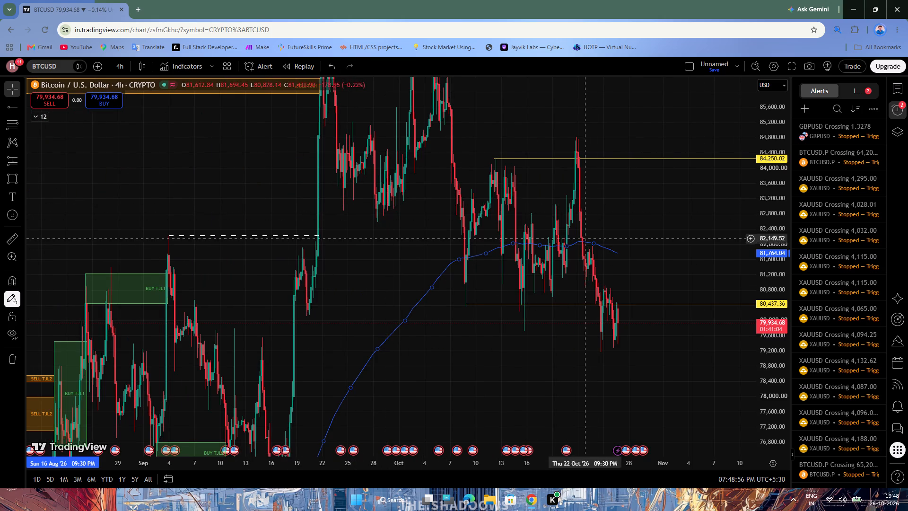
{"action": "left_click_drag", "start_coordinate": [271, 281], "coordinate": [380, 229]}
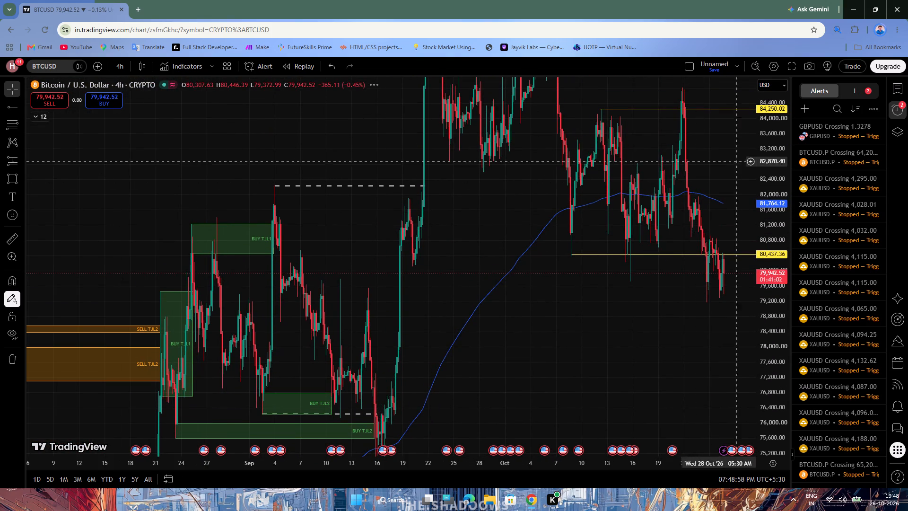
{"action": "left_click_drag", "start_coordinate": [787, 141], "coordinate": [787, 358]}
{"action": "scroll", "coordinate": [595, 310], "scroll_direction": "down", "scroll_amount": 12}
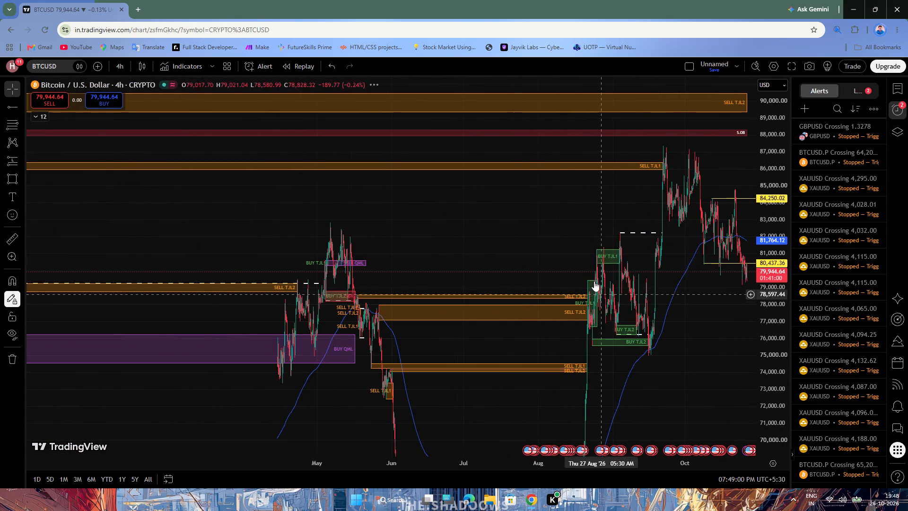
{"action": "left_click_drag", "start_coordinate": [552, 223], "coordinate": [404, 312]}
{"action": "scroll", "coordinate": [406, 294], "scroll_direction": "down", "scroll_amount": 6}
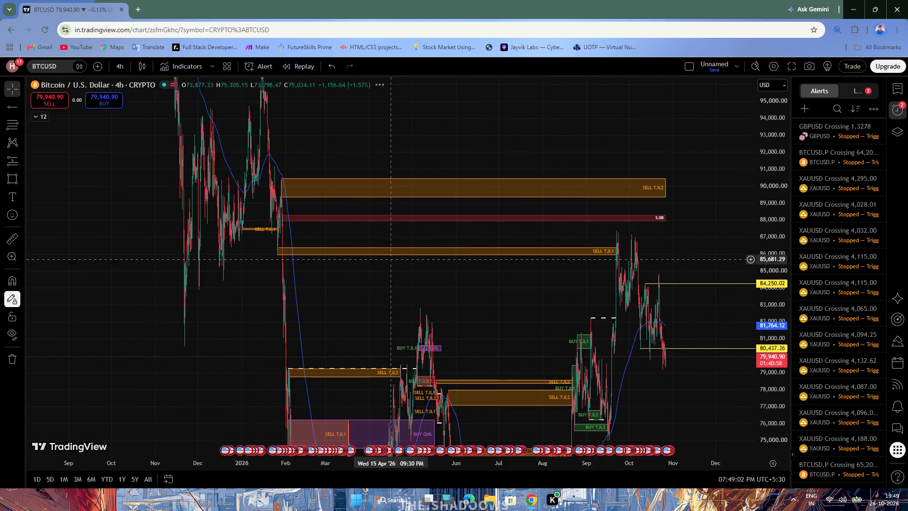
{"action": "scroll", "coordinate": [255, 267], "scroll_direction": "up", "scroll_amount": 6}
{"action": "left_click_drag", "start_coordinate": [289, 299], "coordinate": [353, 253]}
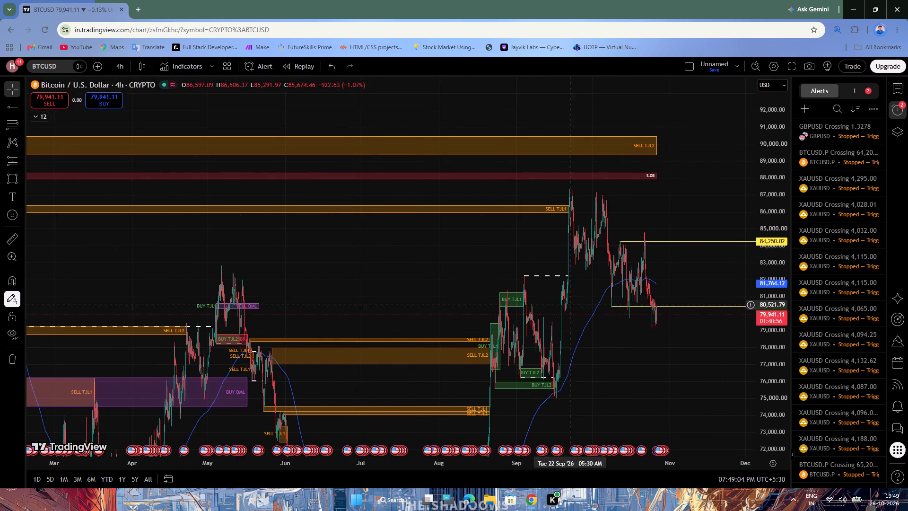
{"action": "left_click_drag", "start_coordinate": [771, 413], "coordinate": [745, 297]}
{"action": "left_click_drag", "start_coordinate": [425, 304], "coordinate": [482, 195]}
{"action": "scroll", "coordinate": [268, 342], "scroll_direction": "up", "scroll_amount": 11}
{"action": "left_click_drag", "start_coordinate": [495, 325], "coordinate": [550, 353]}
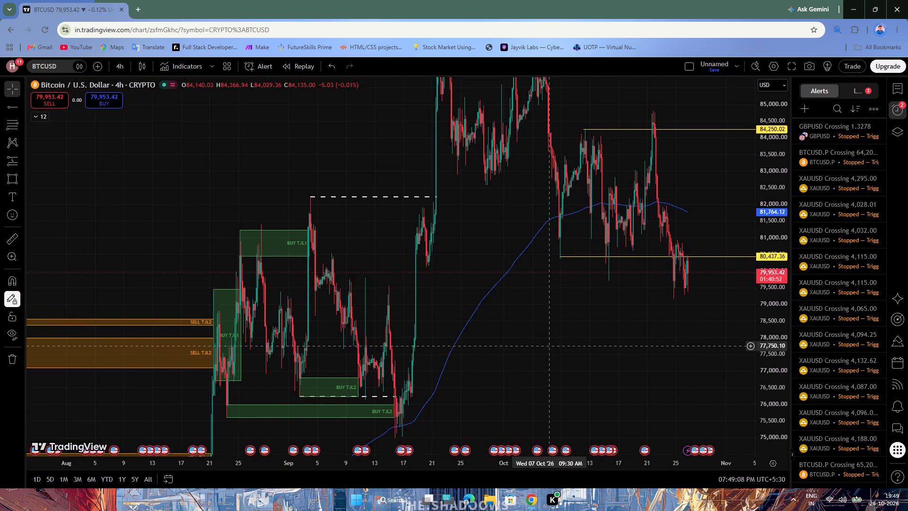
{"action": "left_click_drag", "start_coordinate": [550, 353], "coordinate": [437, 367]}
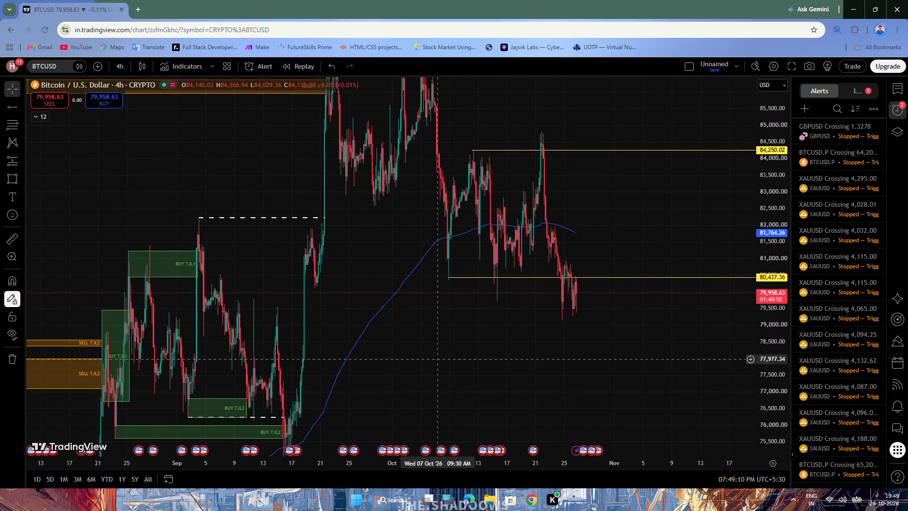
{"action": "scroll", "coordinate": [438, 358], "scroll_direction": "up", "scroll_amount": 5}
{"action": "scroll", "coordinate": [498, 265], "scroll_direction": "down", "scroll_amount": 6}
{"action": "left_click_drag", "start_coordinate": [631, 190], "coordinate": [597, 330]}
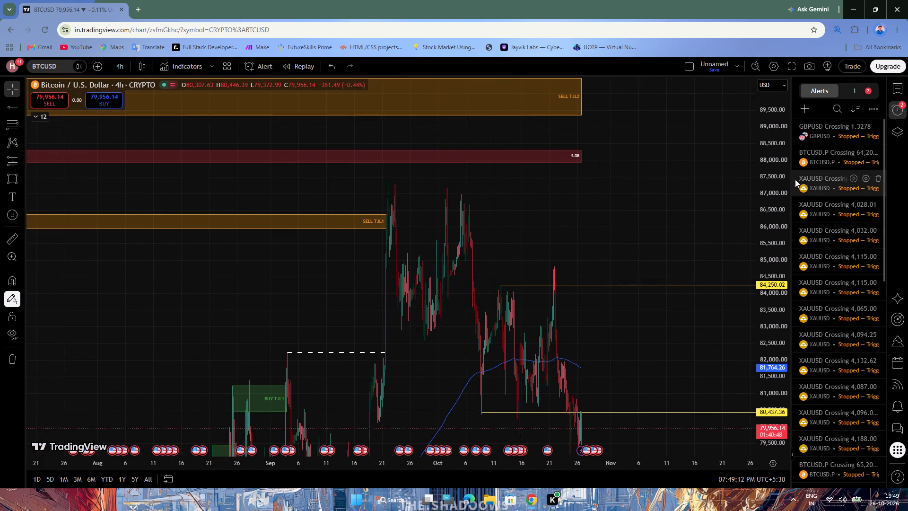
{"action": "left_click_drag", "start_coordinate": [791, 176], "coordinate": [754, 386]}
{"action": "left_click_drag", "start_coordinate": [752, 241], "coordinate": [723, 372]}
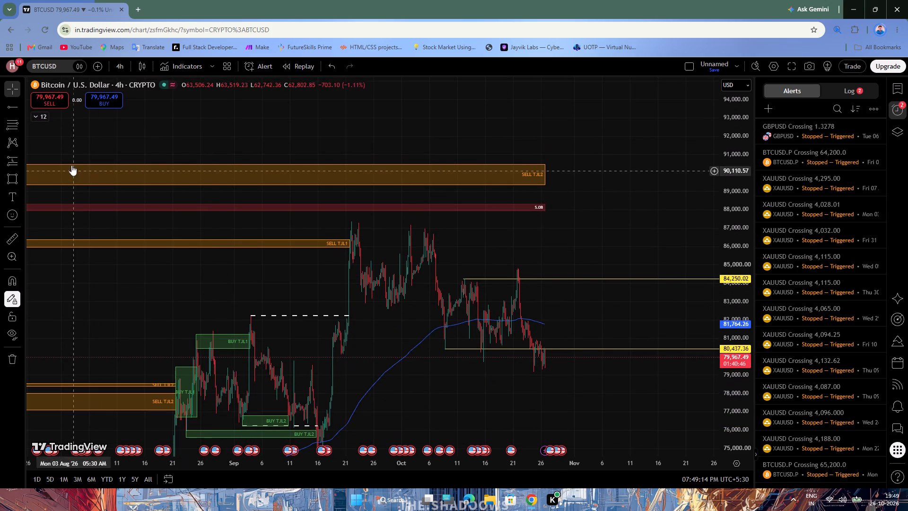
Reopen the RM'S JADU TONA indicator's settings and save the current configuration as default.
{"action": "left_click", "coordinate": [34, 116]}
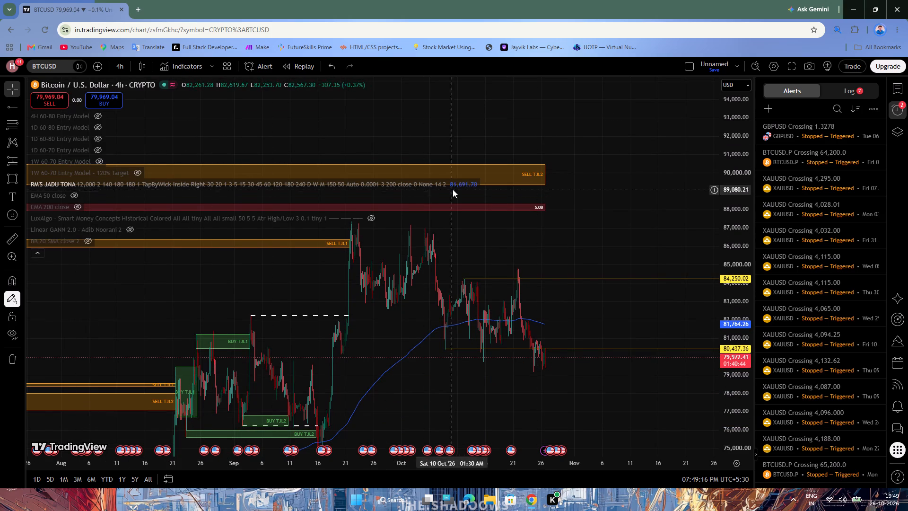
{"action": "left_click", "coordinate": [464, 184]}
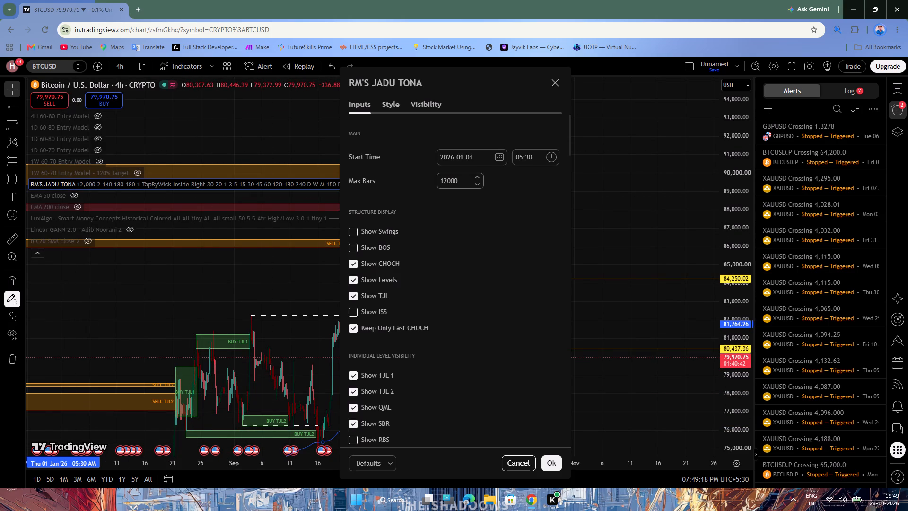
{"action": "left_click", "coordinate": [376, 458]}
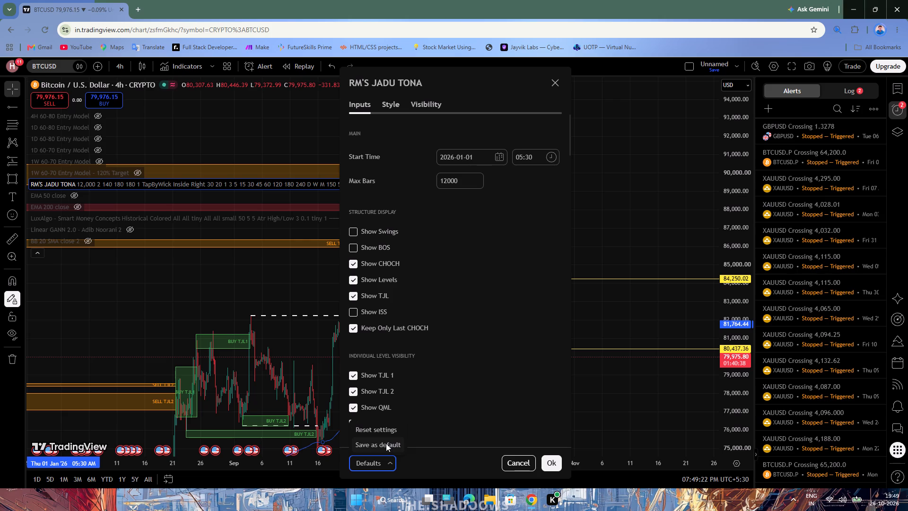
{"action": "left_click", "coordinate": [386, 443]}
Reset the RM'S JADU TONA indicator's settings and apply them to the chart.
{"action": "left_click", "coordinate": [380, 458]}
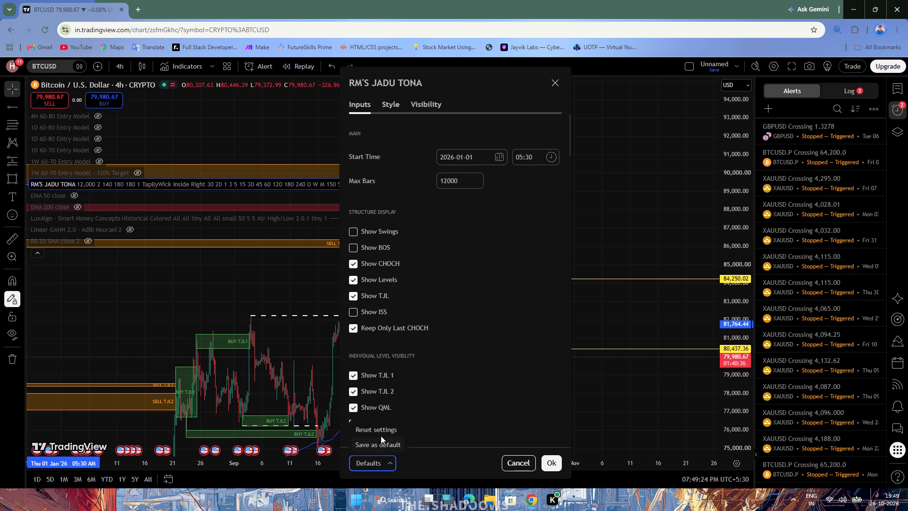
{"action": "left_click", "coordinate": [382, 432]}
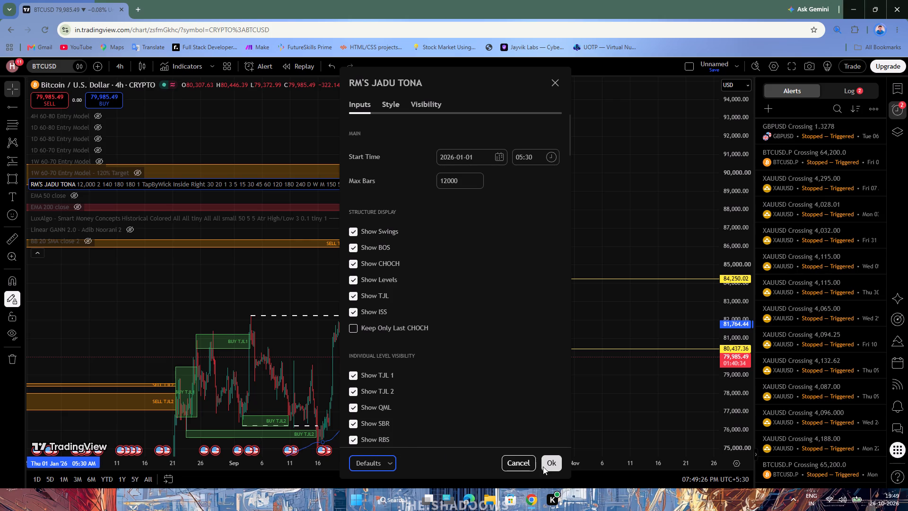
{"action": "left_click", "coordinate": [550, 463]}
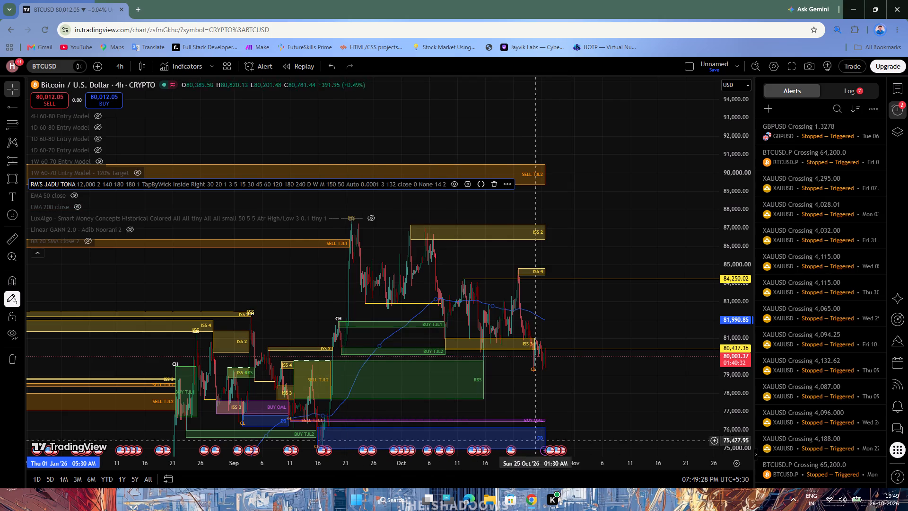
Hide the RM'S JADU TONA indicator on the chart and collapse the indicator list.
{"action": "left_click_drag", "start_coordinate": [571, 294], "coordinate": [609, 297]}
{"action": "scroll", "coordinate": [465, 339], "scroll_direction": "up", "scroll_amount": 6}
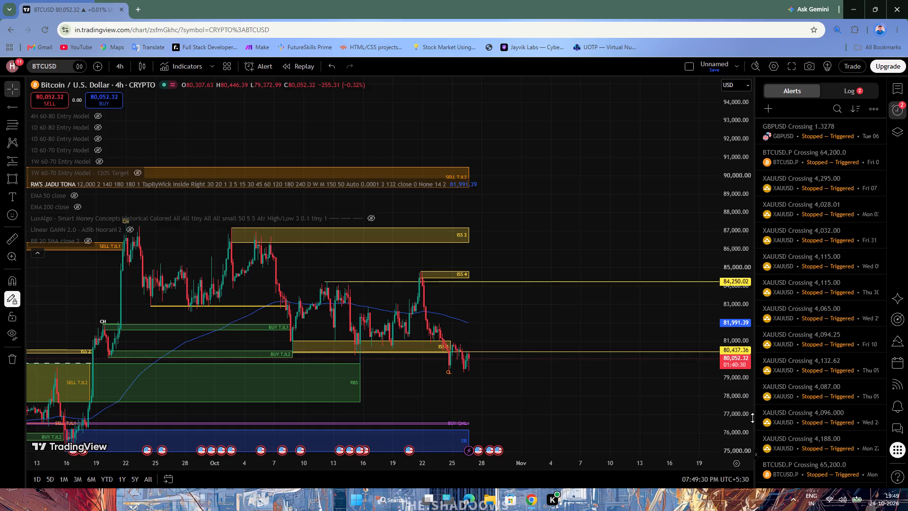
{"action": "left_click_drag", "start_coordinate": [744, 400], "coordinate": [720, 327]}
{"action": "left_click_drag", "start_coordinate": [617, 359], "coordinate": [598, 230]}
{"action": "left_click_drag", "start_coordinate": [491, 357], "coordinate": [657, 350]}
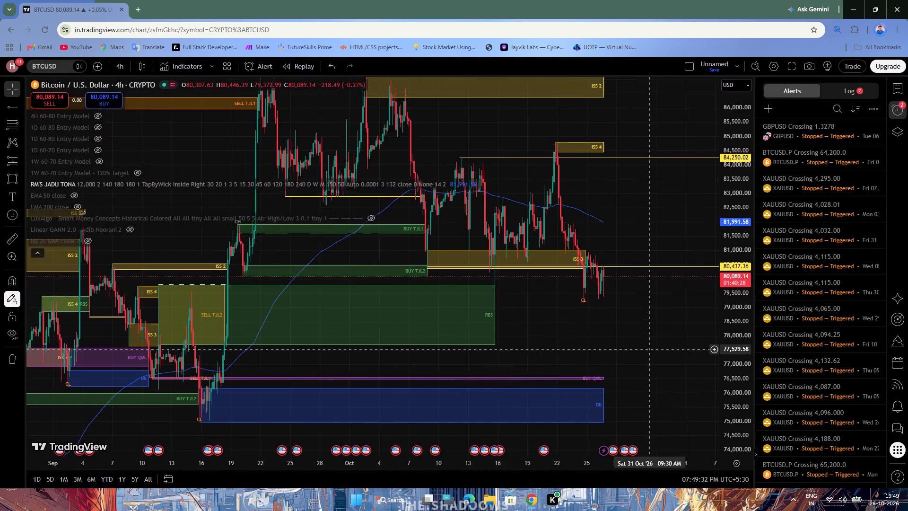
{"action": "left_click_drag", "start_coordinate": [657, 350], "coordinate": [669, 353]}
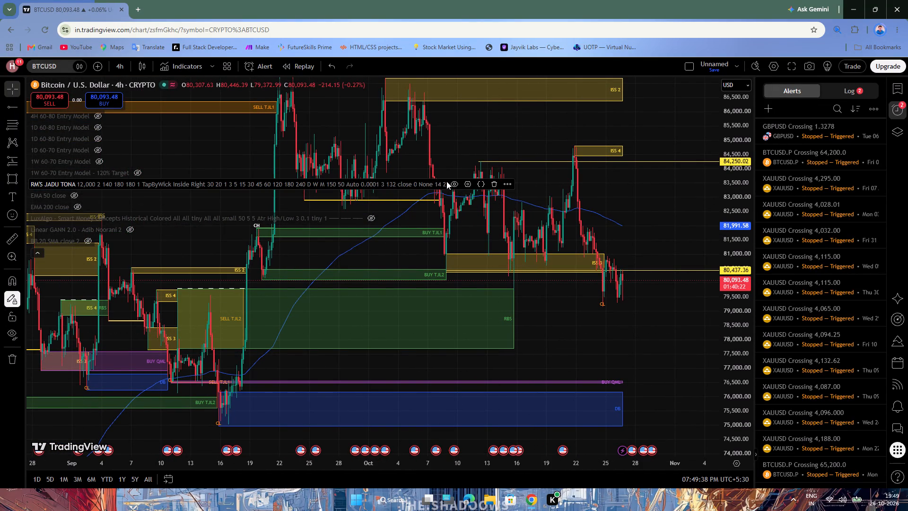
{"action": "left_click", "coordinate": [451, 182]}
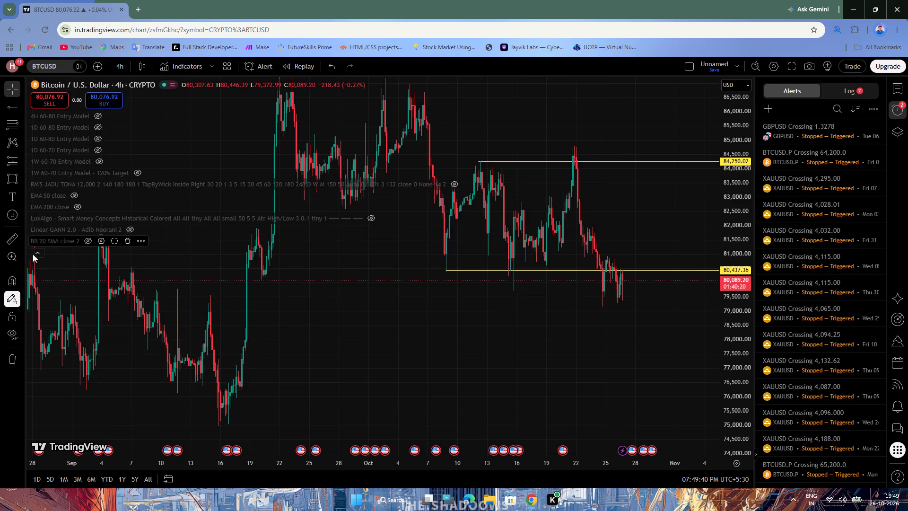
{"action": "left_click", "coordinate": [32, 254]}
Remove the drawn horizontal rays from the BTCUSD chart, keeping the indicators.
{"action": "scroll", "coordinate": [459, 272], "scroll_direction": "down", "scroll_amount": 3}
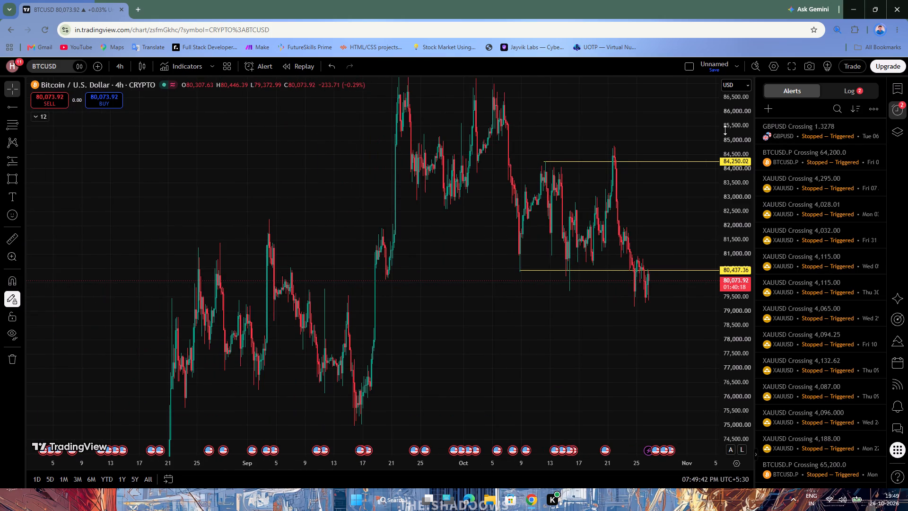
{"action": "left_click_drag", "start_coordinate": [725, 130], "coordinate": [724, 205]}
{"action": "scroll", "coordinate": [99, 322], "scroll_direction": "up", "scroll_amount": 5}
{"action": "left_click_drag", "start_coordinate": [284, 257], "coordinate": [258, 300]}
{"action": "left_click", "coordinate": [12, 362]}
{"action": "left_click", "coordinate": [52, 359]}
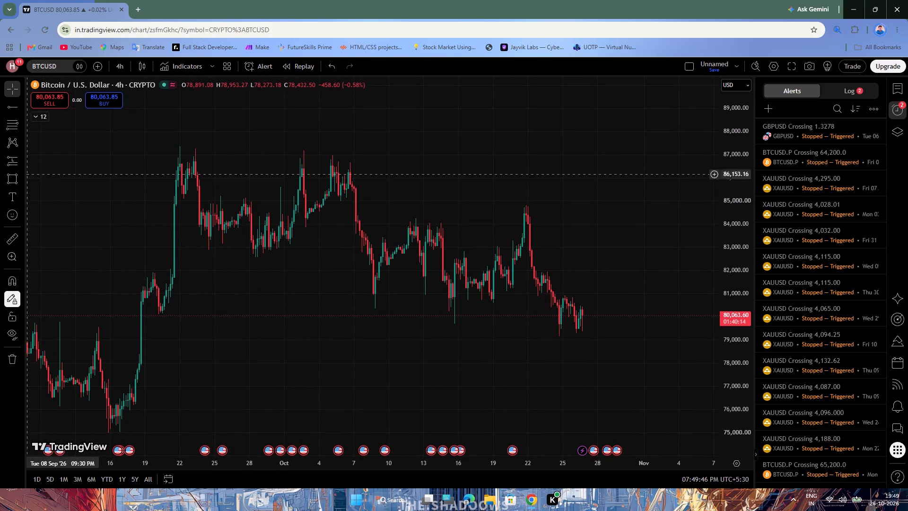
Switch the BTCUSD chart interval to 1 day.
{"action": "left_click", "coordinate": [118, 64]}
{"action": "scroll", "coordinate": [188, 324], "scroll_direction": "down", "scroll_amount": 2}
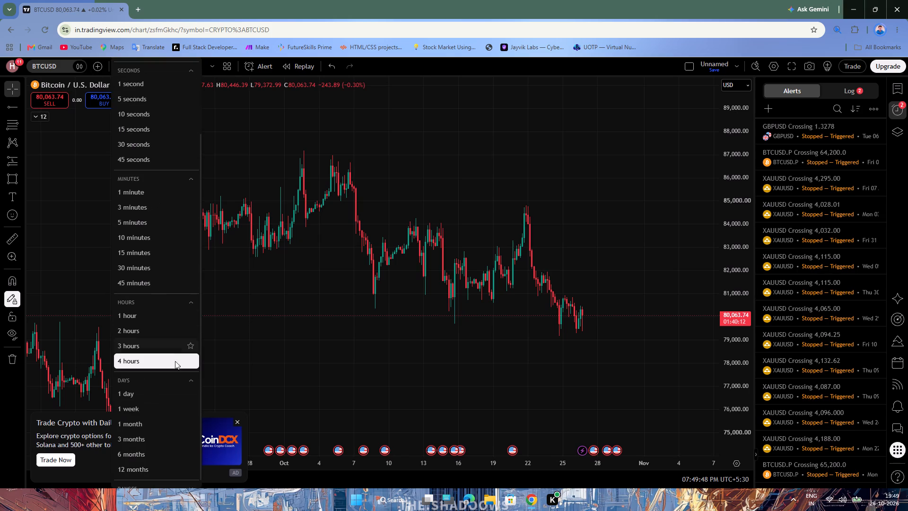
{"action": "left_click", "coordinate": [146, 394]}
Reset the chart view and examine BTCUSD's daily swing highs and lows from August through October 2026.
{"action": "right_click", "coordinate": [612, 149]}
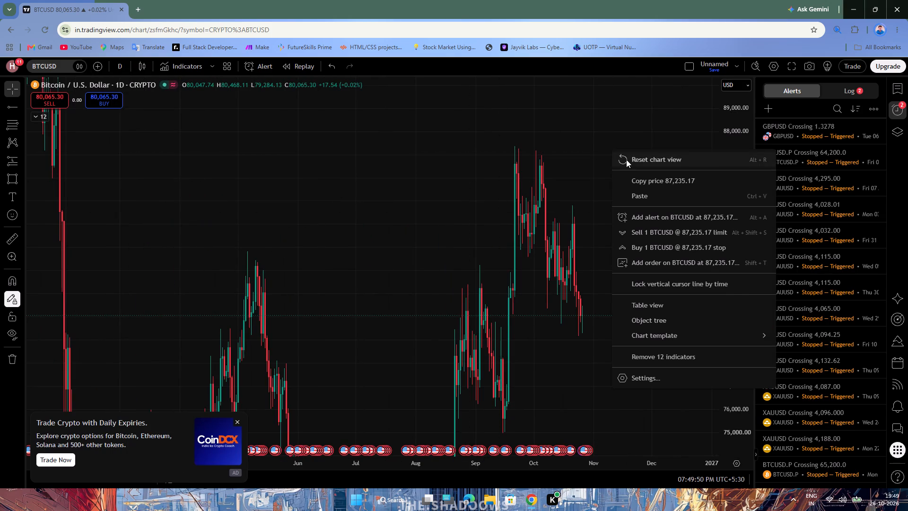
{"action": "left_click", "coordinate": [626, 159]}
{"action": "scroll", "coordinate": [434, 331], "scroll_direction": "up", "scroll_amount": 5}
{"action": "scroll", "coordinate": [434, 331], "scroll_direction": "down", "scroll_amount": 7}
{"action": "left_click_drag", "start_coordinate": [635, 368], "coordinate": [585, 367]}
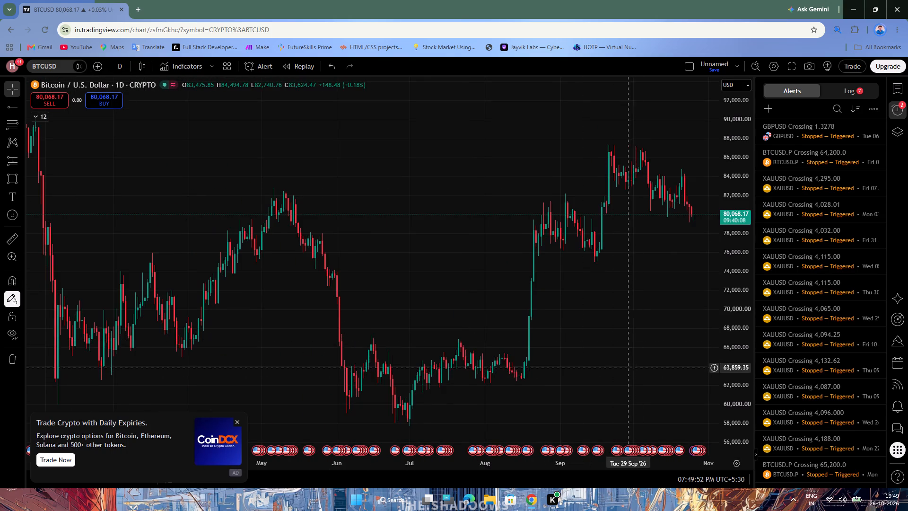
{"action": "left_click_drag", "start_coordinate": [585, 367], "coordinate": [516, 373]}
{"action": "left_click_drag", "start_coordinate": [737, 399], "coordinate": [739, 377]}
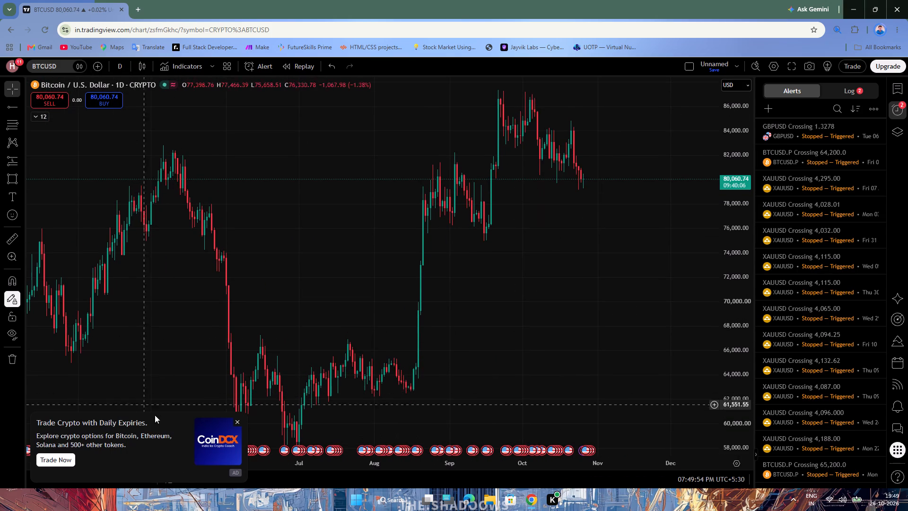
{"action": "left_click", "coordinate": [235, 417]}
{"action": "left_click_drag", "start_coordinate": [480, 333], "coordinate": [498, 388]}
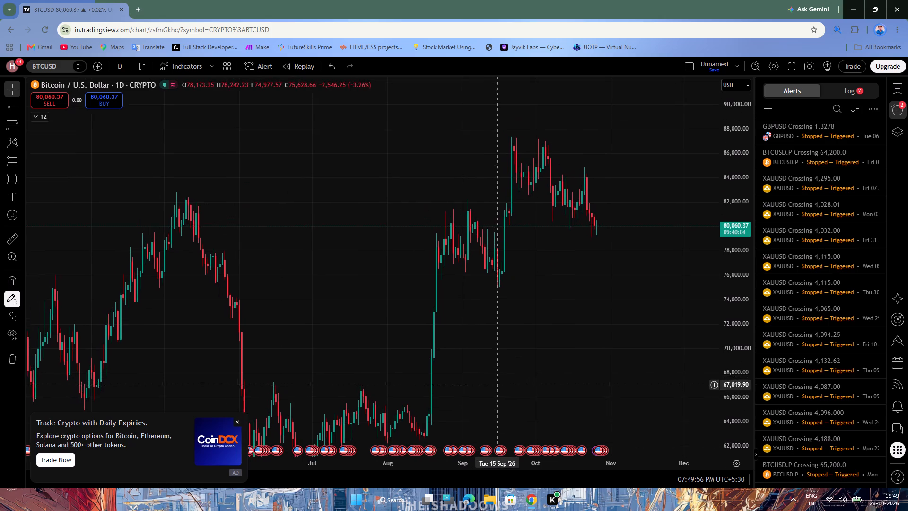
{"action": "left_click_drag", "start_coordinate": [498, 388], "coordinate": [498, 388]}
{"action": "scroll", "coordinate": [375, 361], "scroll_direction": "up", "scroll_amount": 2}
{"action": "left_click_drag", "start_coordinate": [453, 357], "coordinate": [401, 388]}
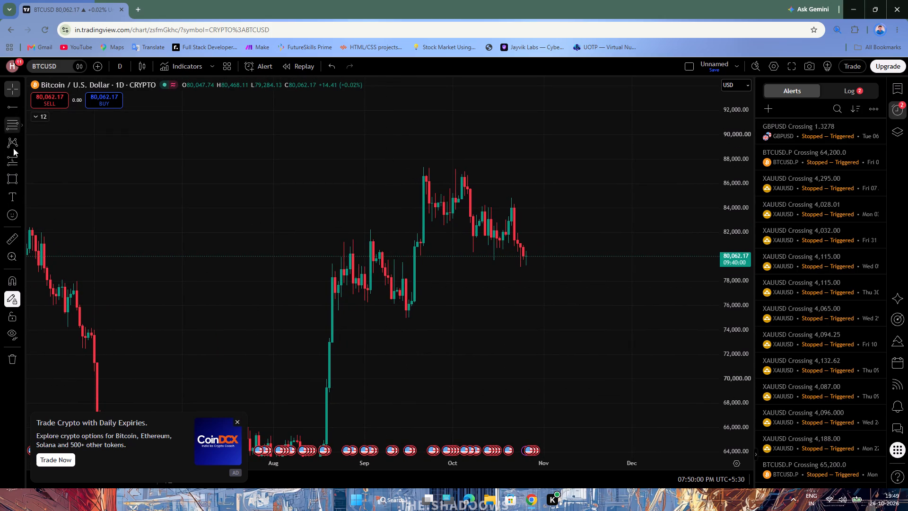
Draw near-horizontal trendlines to mid-December 2026 from the 3 September high at about 82,223 and the 15 September low at about 75,087.
{"action": "left_click", "coordinate": [21, 108]}
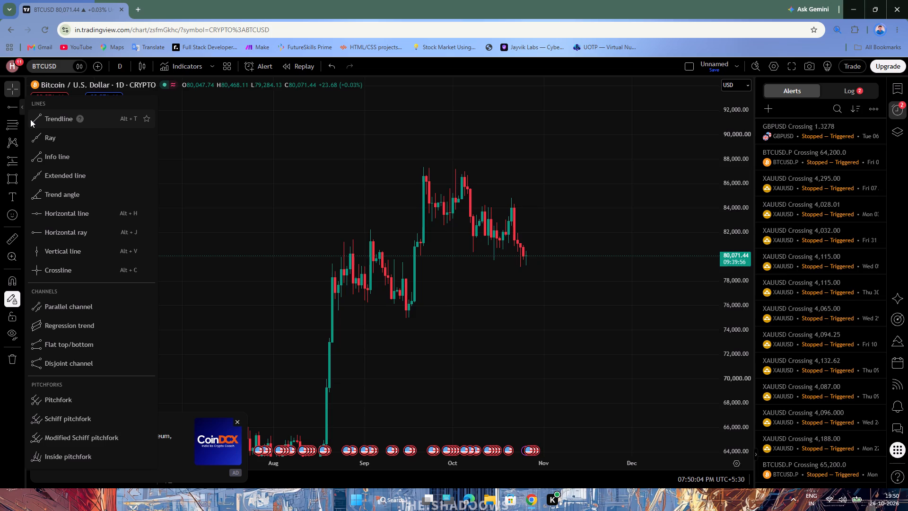
{"action": "left_click", "coordinate": [30, 119]}
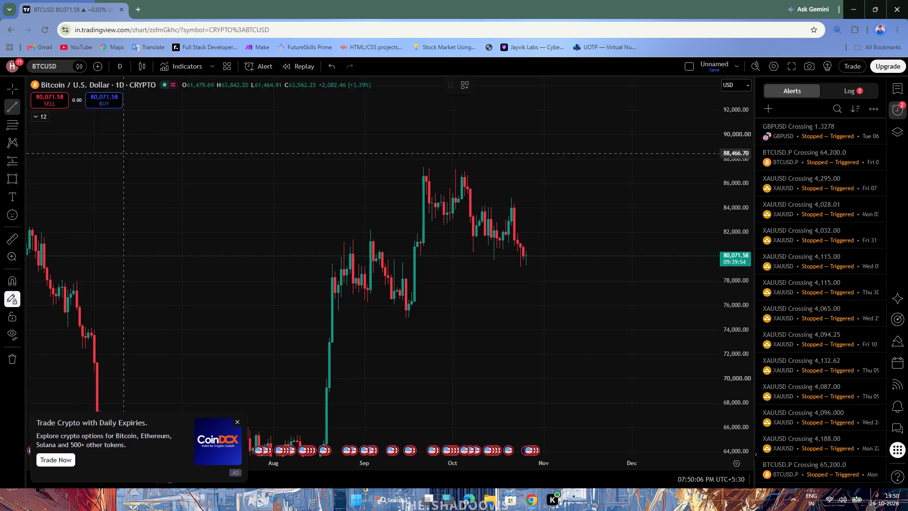
{"action": "left_click", "coordinate": [370, 229]}
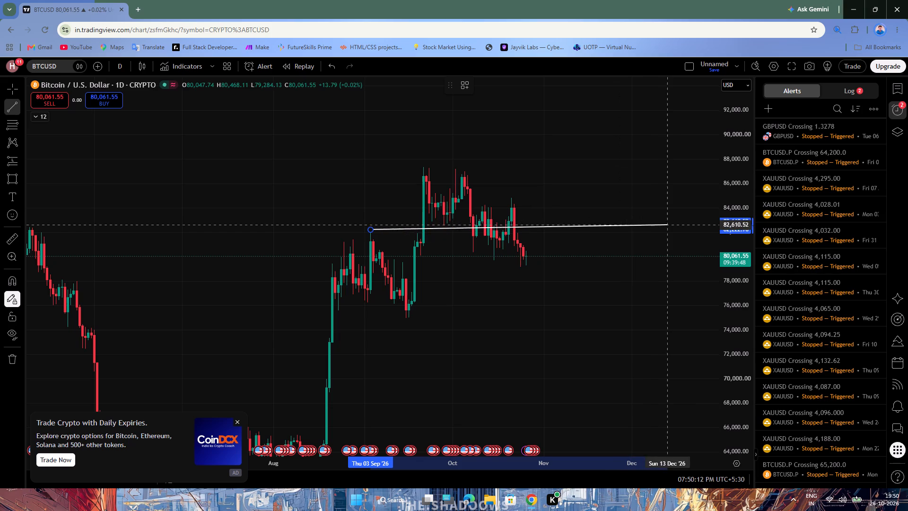
{"action": "left_click", "coordinate": [677, 229]}
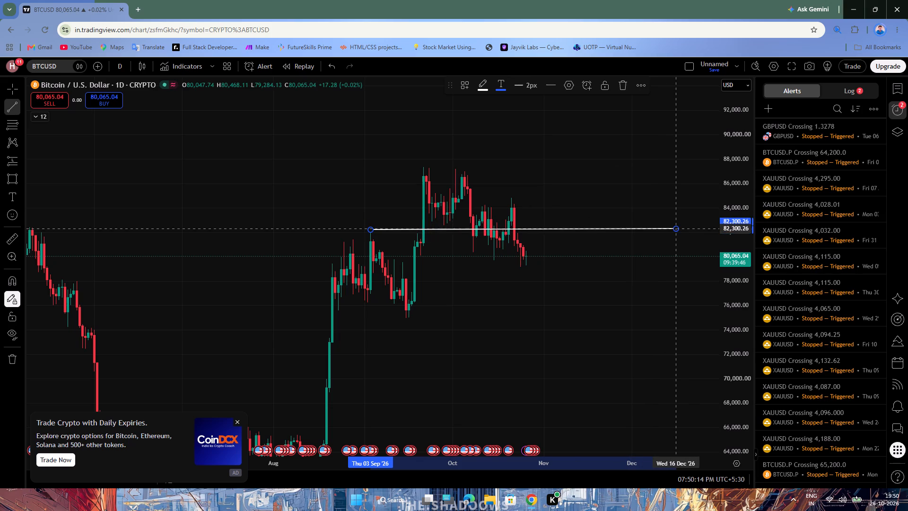
{"action": "left_click", "coordinate": [405, 317]}
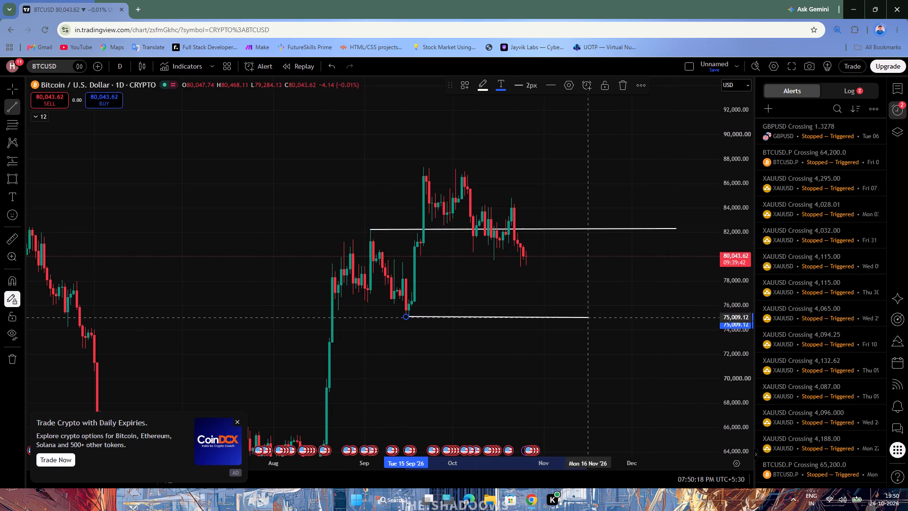
{"action": "left_click", "coordinate": [672, 317]}
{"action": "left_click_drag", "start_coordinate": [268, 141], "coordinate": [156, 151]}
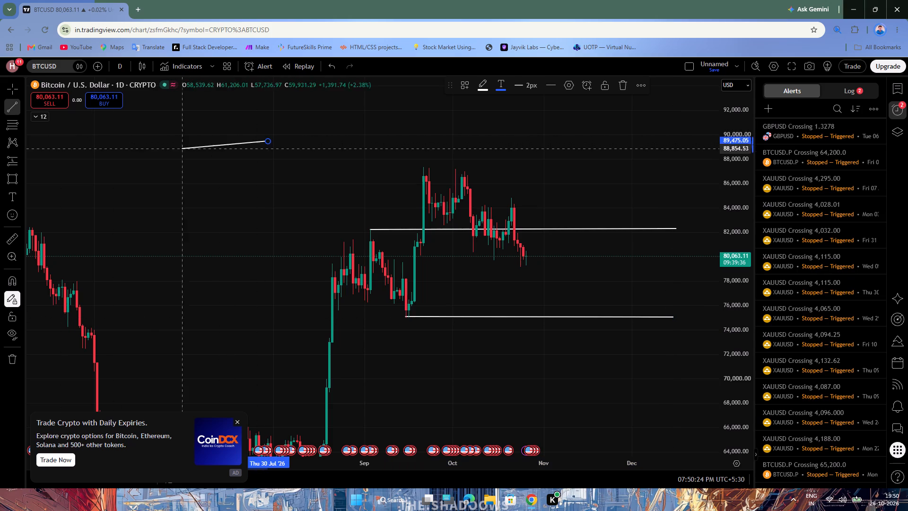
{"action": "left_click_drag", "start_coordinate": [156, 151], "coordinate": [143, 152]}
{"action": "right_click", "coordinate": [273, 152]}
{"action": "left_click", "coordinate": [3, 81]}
Add the text label "tjl1" at the December end of the upper trendline.
{"action": "left_click_drag", "start_coordinate": [433, 124], "coordinate": [112, 137]}
{"action": "double_click", "coordinate": [365, 242]}
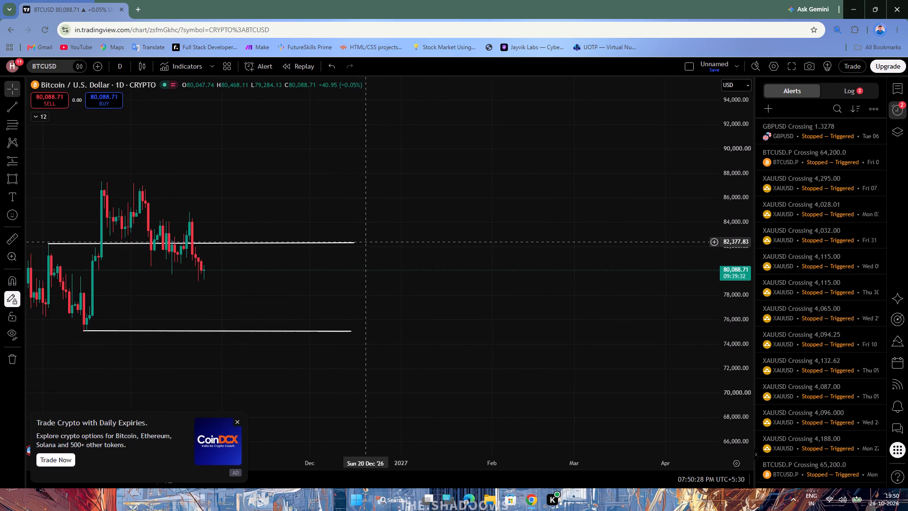
{"action": "left_click", "coordinate": [12, 193]}
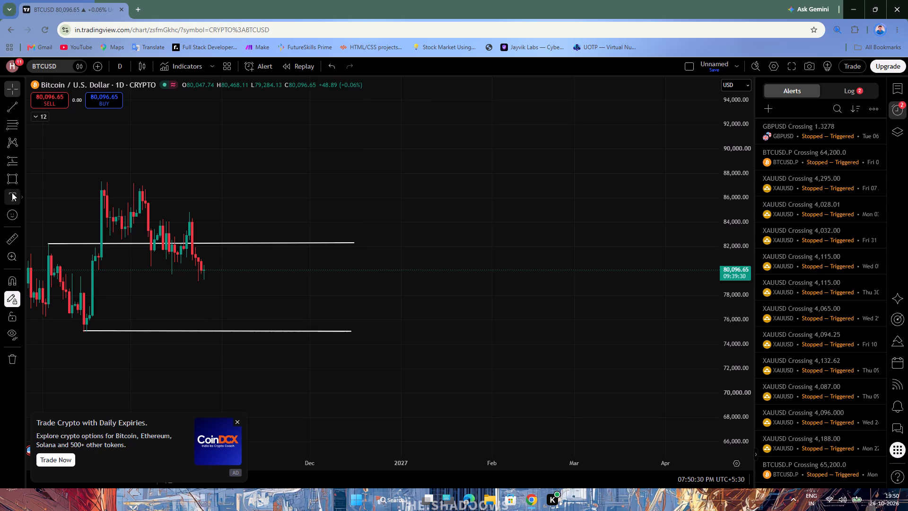
{"action": "left_click", "coordinate": [362, 242]}
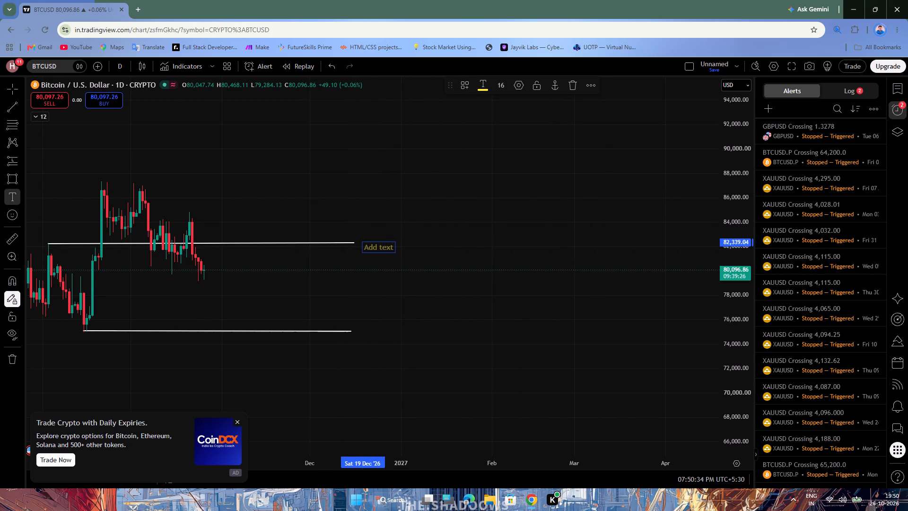
{"action": "key", "text": "t"}
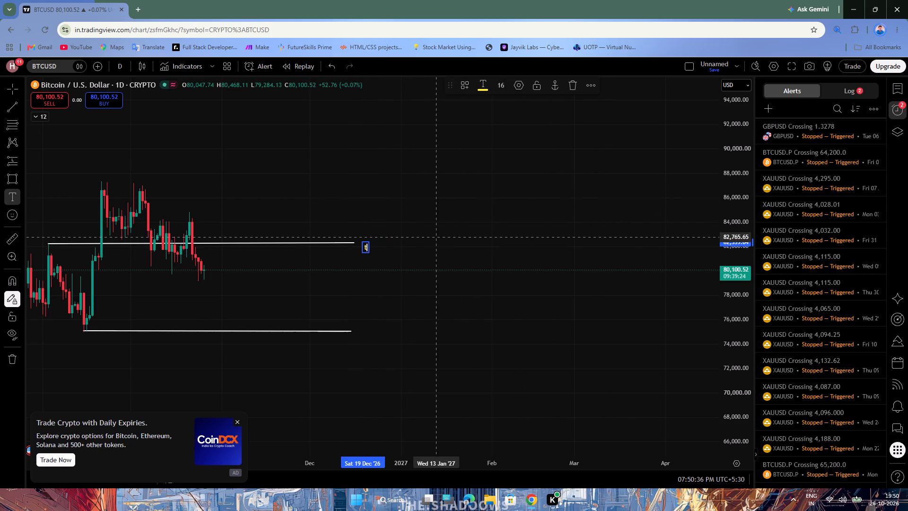
{"action": "key", "text": "j"}
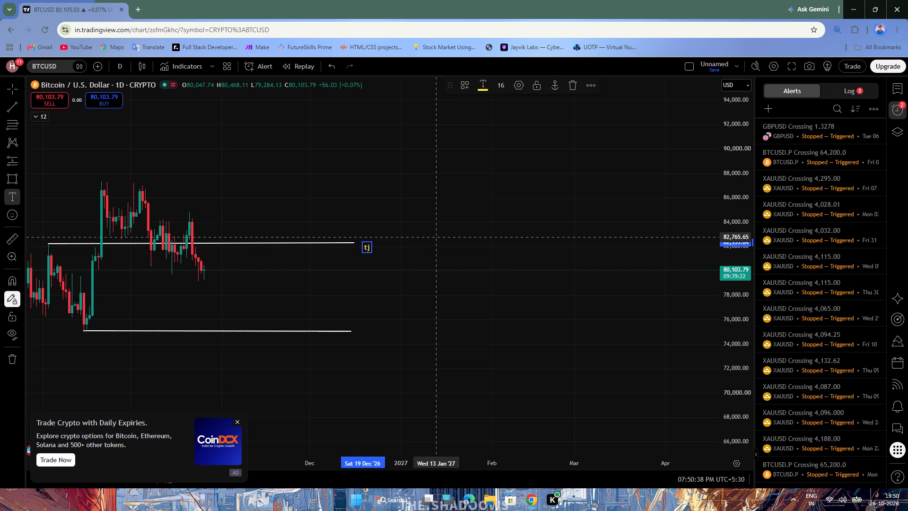
{"action": "key", "text": "l"}
{"action": "key", "text": "1"}
Add the text label "tjl2" at the December end of the lower trendline.
{"action": "left_click", "coordinate": [360, 328]}
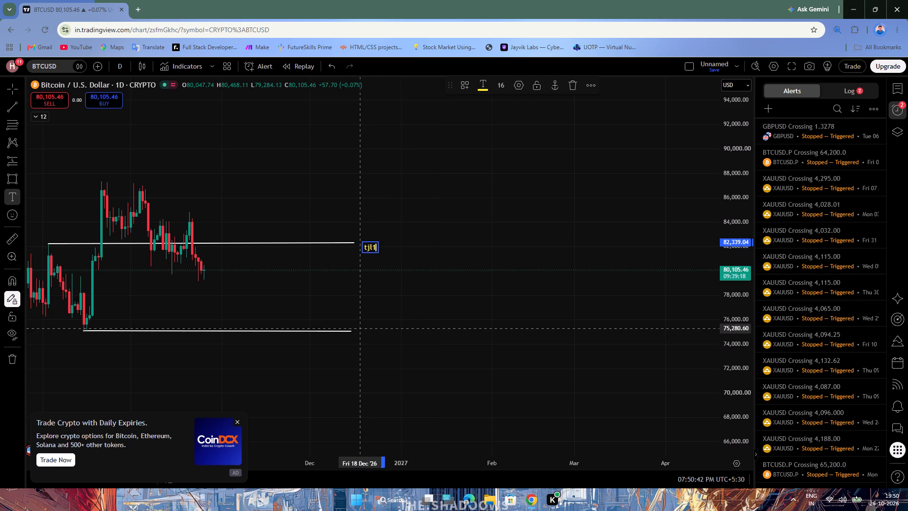
{"action": "type", "text": "tjl2"}
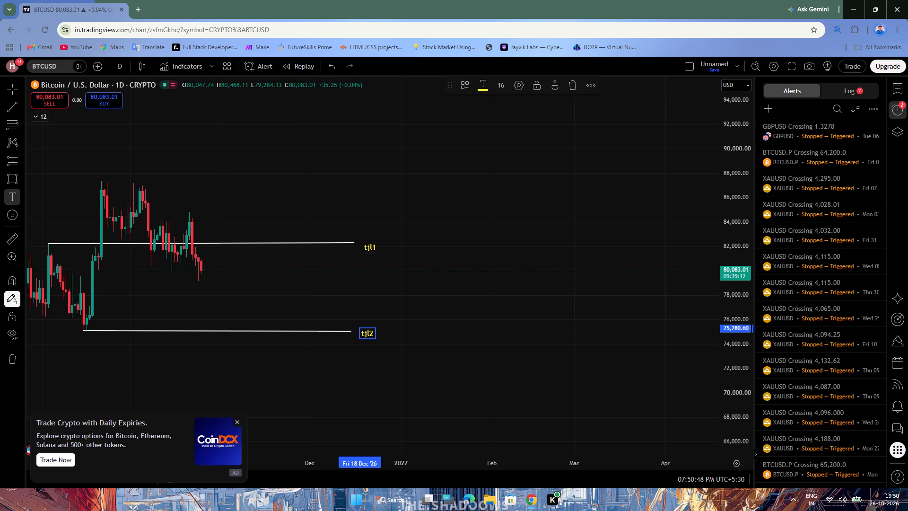
{"action": "key", "text": "space"}
{"action": "key", "text": "Return"}
{"action": "scroll", "coordinate": [387, 333], "scroll_direction": "up", "scroll_amount": 1}
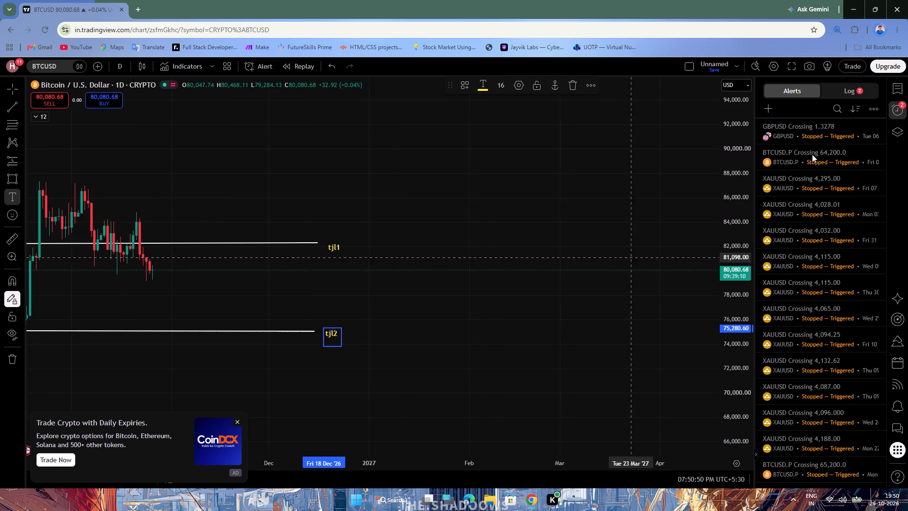
{"action": "left_click", "coordinate": [455, 192]}
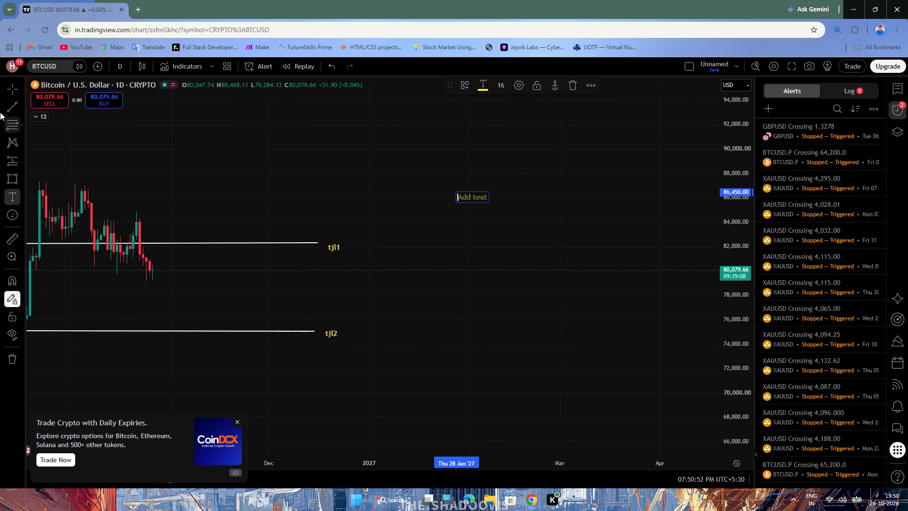
{"action": "left_click", "coordinate": [9, 80]}
Move the tjl1 and tjl2 labels so each sits level with and against the end of its trendline.
{"action": "left_click_drag", "start_coordinate": [335, 246], "coordinate": [328, 242]}
{"action": "left_click", "coordinate": [326, 242]}
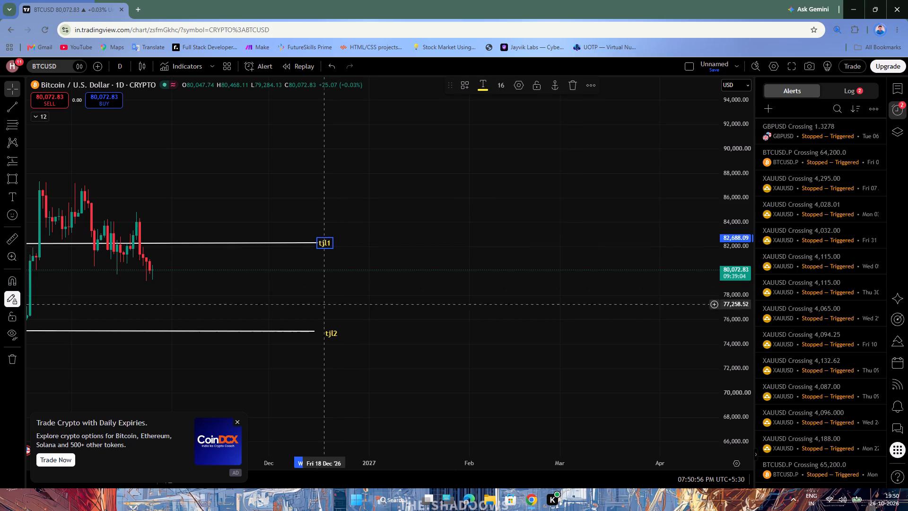
{"action": "left_click_drag", "start_coordinate": [335, 330], "coordinate": [328, 327]}
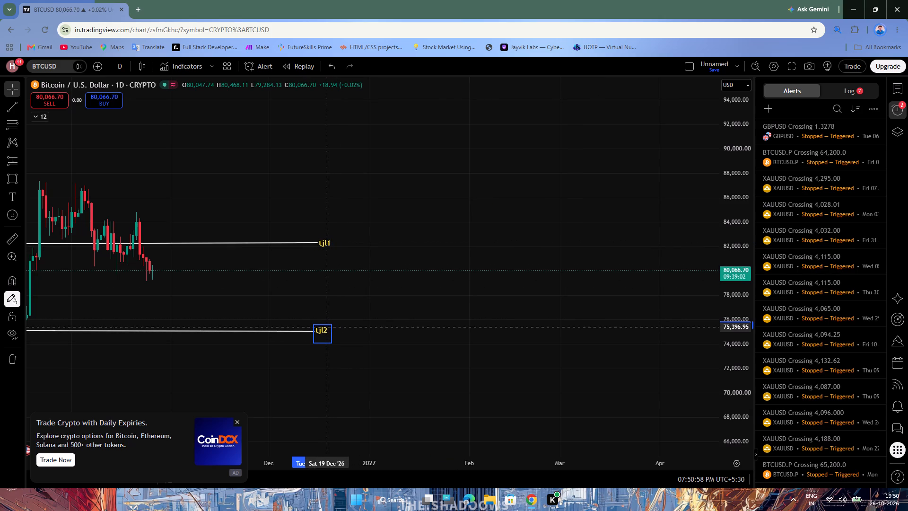
{"action": "left_click_drag", "start_coordinate": [328, 327], "coordinate": [330, 327]}
{"action": "left_click", "coordinate": [330, 327]}
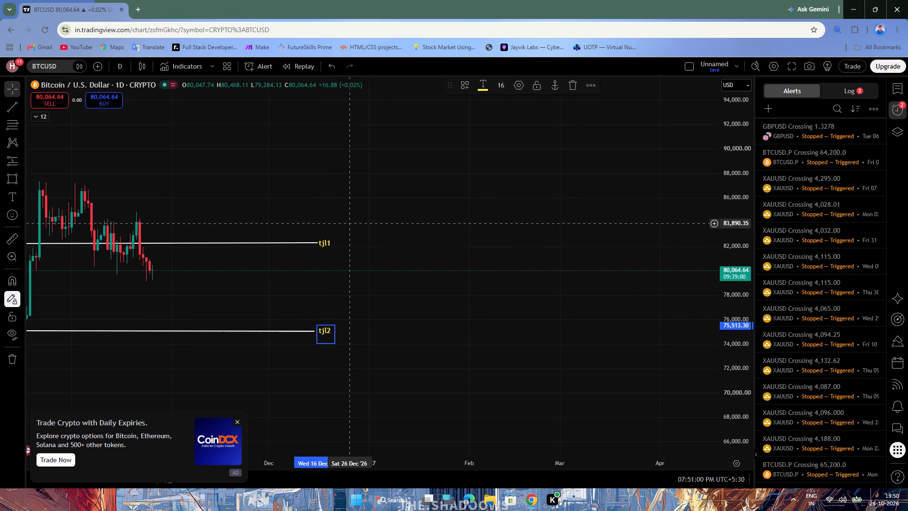
{"action": "left_click", "coordinate": [350, 223]}
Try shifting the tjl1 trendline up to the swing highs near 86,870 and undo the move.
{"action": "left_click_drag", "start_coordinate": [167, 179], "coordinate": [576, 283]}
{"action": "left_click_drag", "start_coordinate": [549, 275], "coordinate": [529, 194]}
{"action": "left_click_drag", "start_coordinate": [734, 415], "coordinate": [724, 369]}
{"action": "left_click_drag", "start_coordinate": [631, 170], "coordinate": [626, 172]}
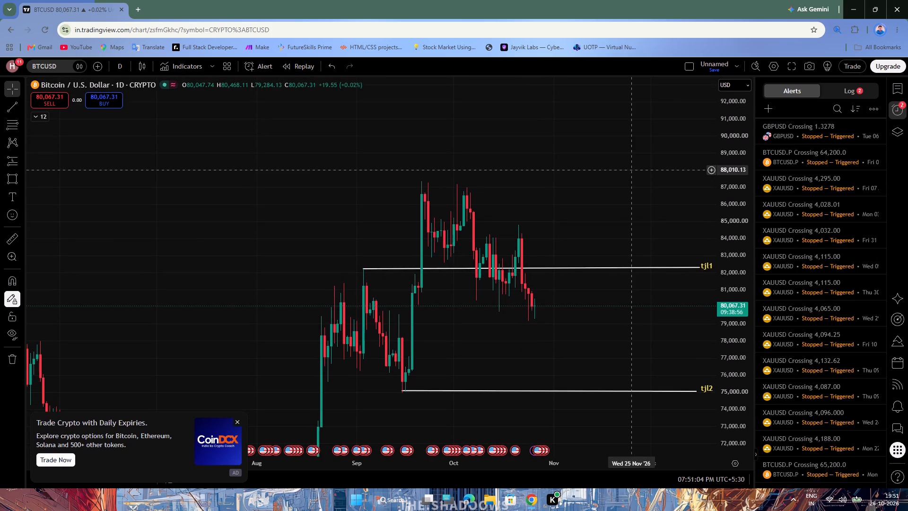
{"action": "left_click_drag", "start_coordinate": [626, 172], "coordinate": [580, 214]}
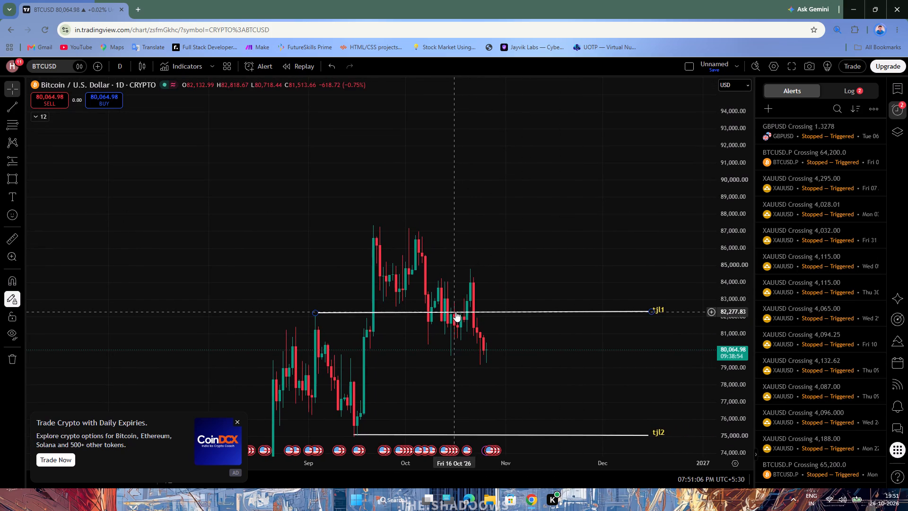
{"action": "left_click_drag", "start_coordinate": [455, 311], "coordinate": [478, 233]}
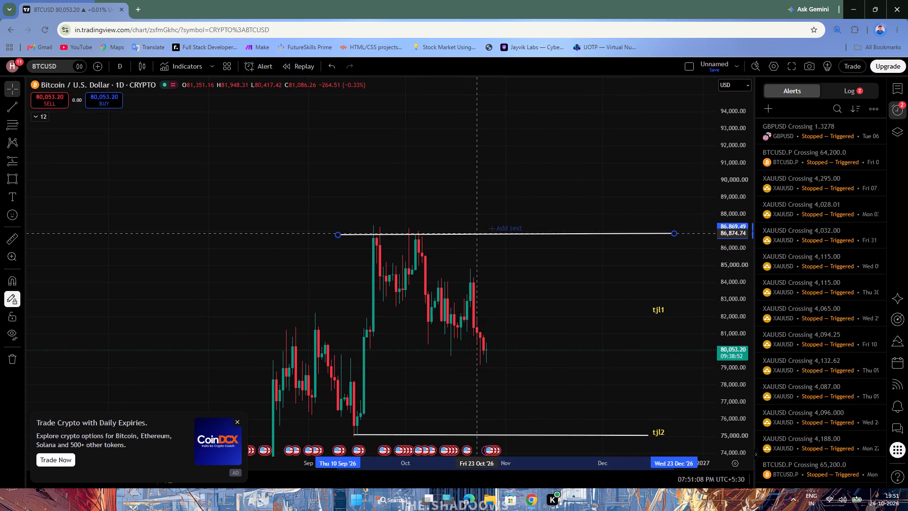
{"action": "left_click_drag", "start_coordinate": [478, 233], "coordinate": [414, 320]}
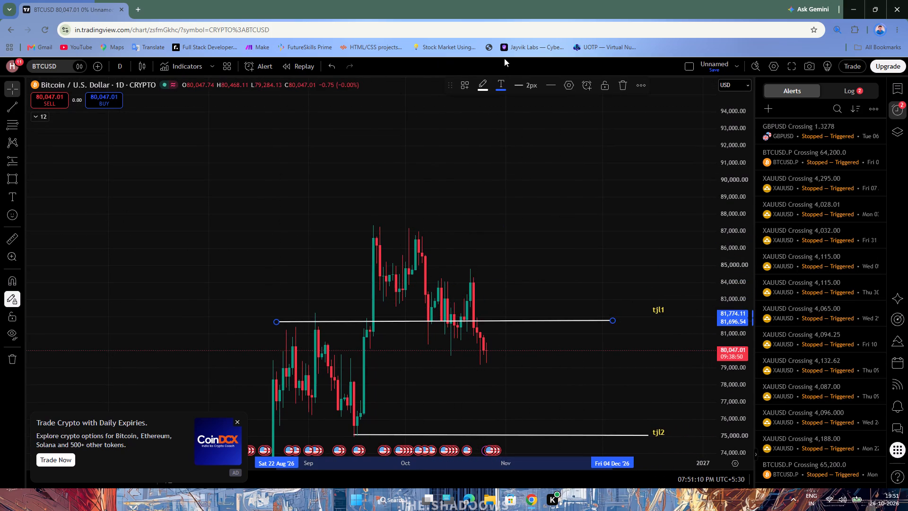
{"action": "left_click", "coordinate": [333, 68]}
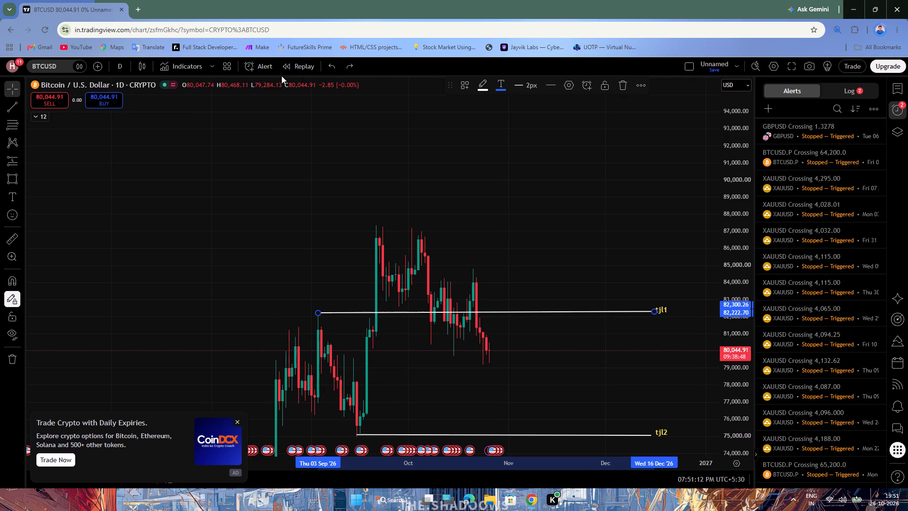
Draw a near-horizontal trendline from the 21 September high at about 87,346 to mid-December 2026.
{"action": "left_click", "coordinate": [4, 113]}
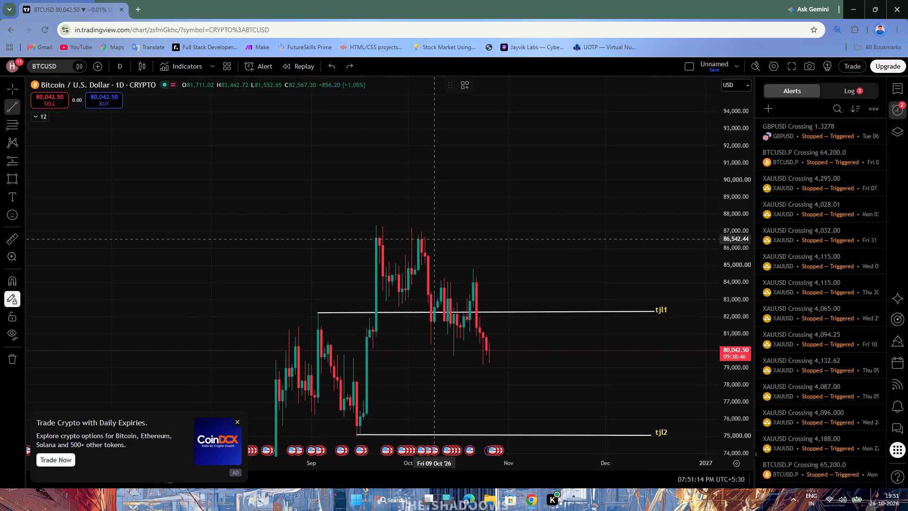
{"action": "left_click", "coordinate": [377, 225]}
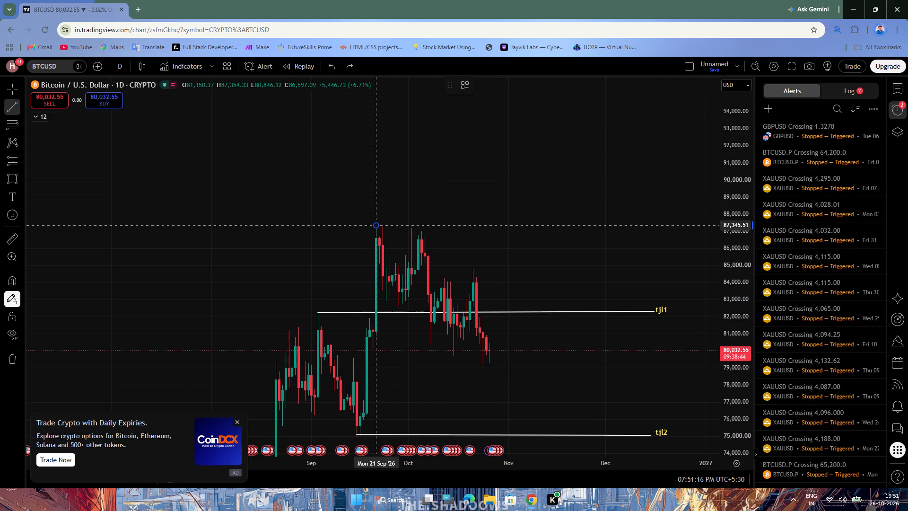
{"action": "left_click", "coordinate": [651, 224]}
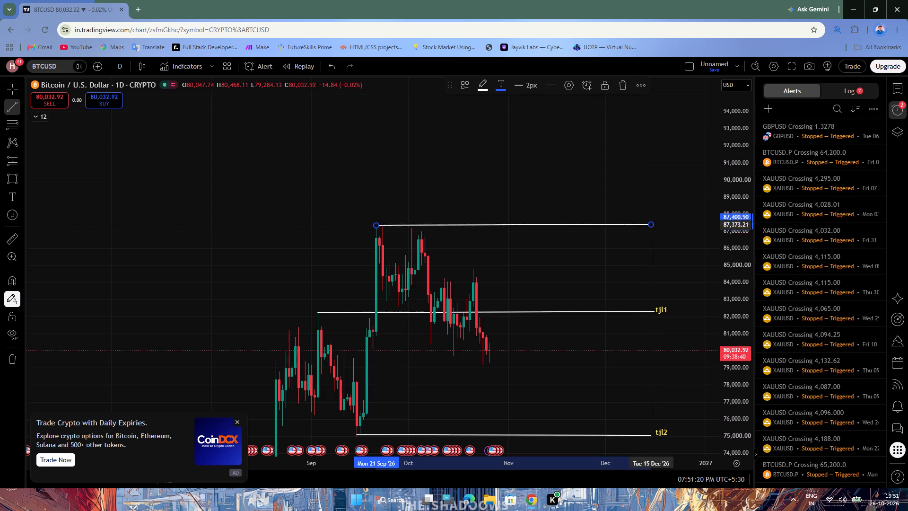
{"action": "left_click", "coordinate": [3, 91]}
Examine BTCUSD's daily price action against the tjl1, tjl2 and September-high trendlines.
{"action": "left_click_drag", "start_coordinate": [377, 138], "coordinate": [291, 119]}
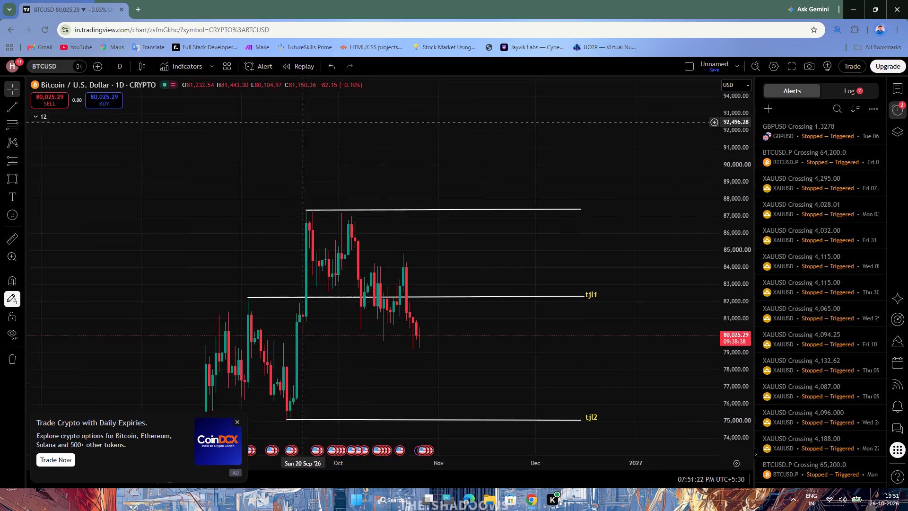
{"action": "left_click_drag", "start_coordinate": [291, 119], "coordinate": [286, 118]}
{"action": "left_click_drag", "start_coordinate": [474, 149], "coordinate": [432, 139]}
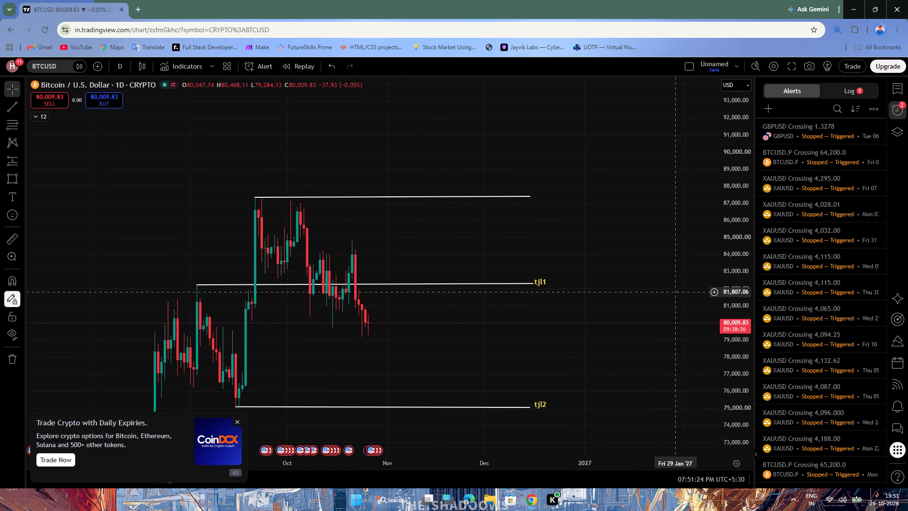
{"action": "left_click_drag", "start_coordinate": [734, 365], "coordinate": [734, 358]}
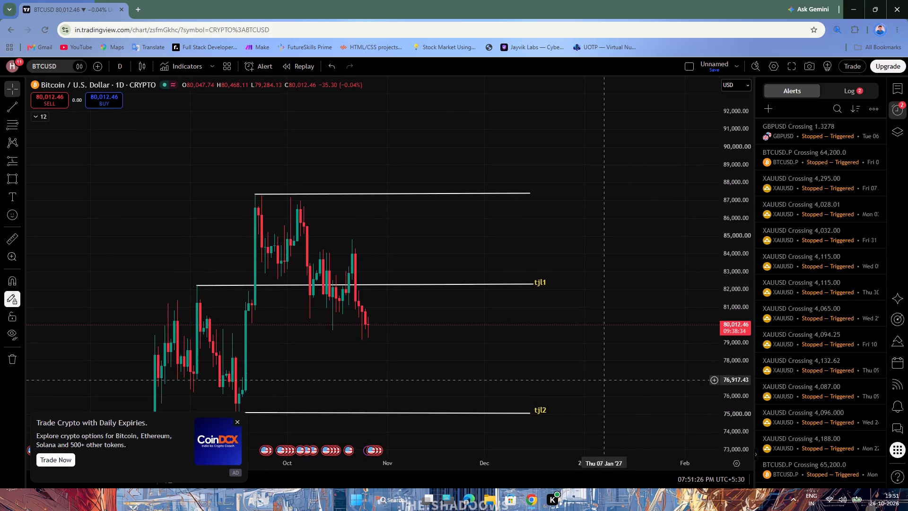
{"action": "left_click_drag", "start_coordinate": [600, 381], "coordinate": [602, 362]}
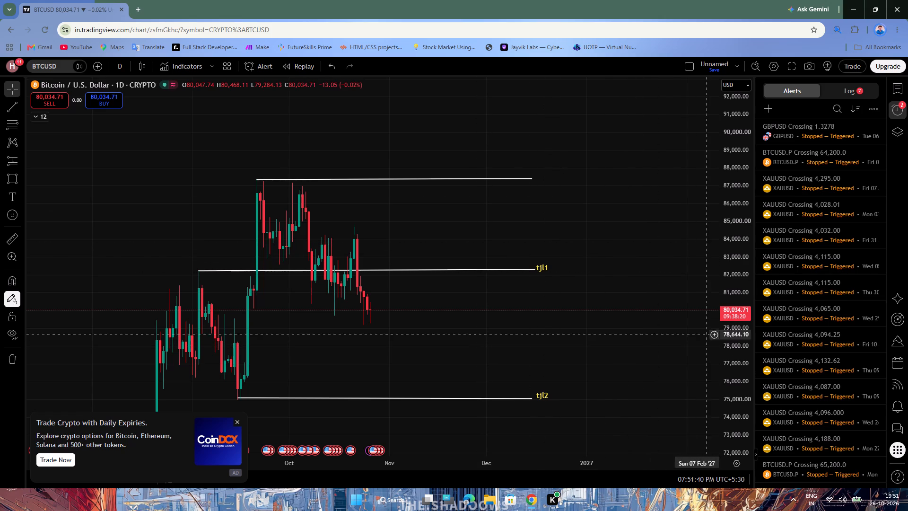
{"action": "left_click_drag", "start_coordinate": [725, 375], "coordinate": [717, 352]}
{"action": "left_click_drag", "start_coordinate": [723, 347], "coordinate": [725, 352]}
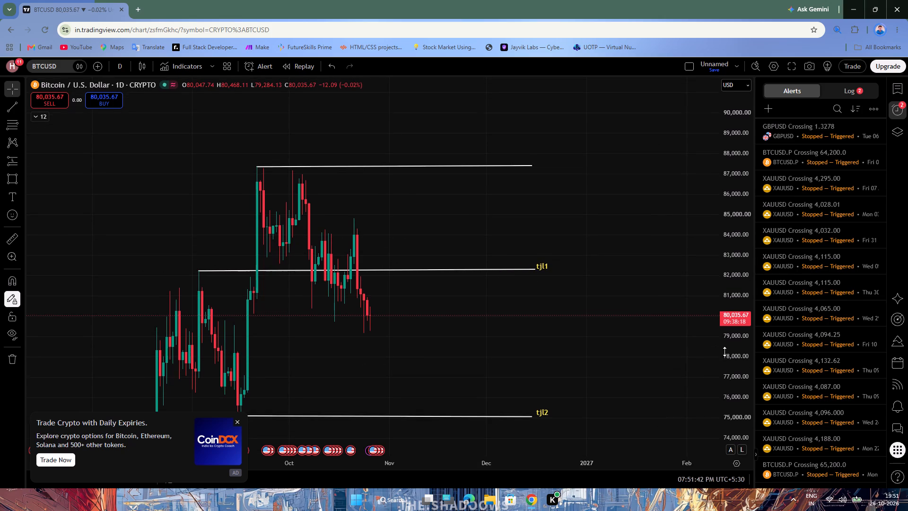
{"action": "left_click_drag", "start_coordinate": [725, 352], "coordinate": [725, 362]}
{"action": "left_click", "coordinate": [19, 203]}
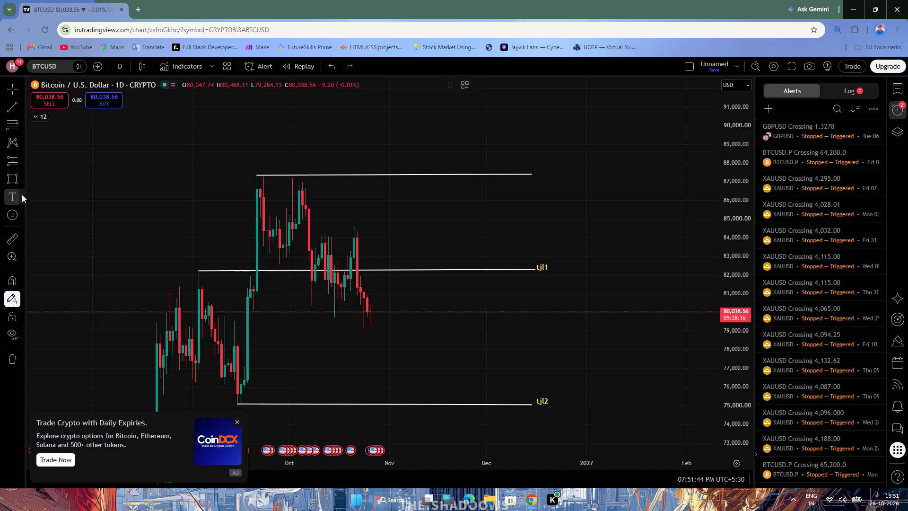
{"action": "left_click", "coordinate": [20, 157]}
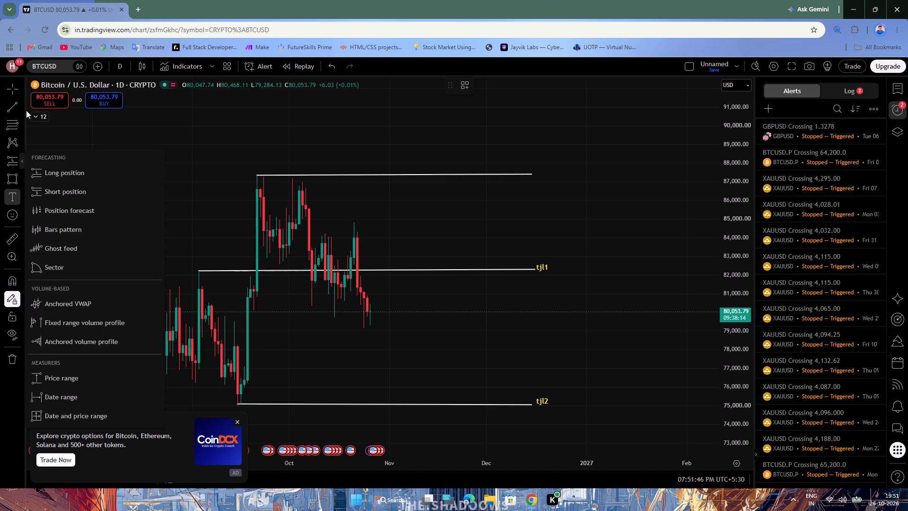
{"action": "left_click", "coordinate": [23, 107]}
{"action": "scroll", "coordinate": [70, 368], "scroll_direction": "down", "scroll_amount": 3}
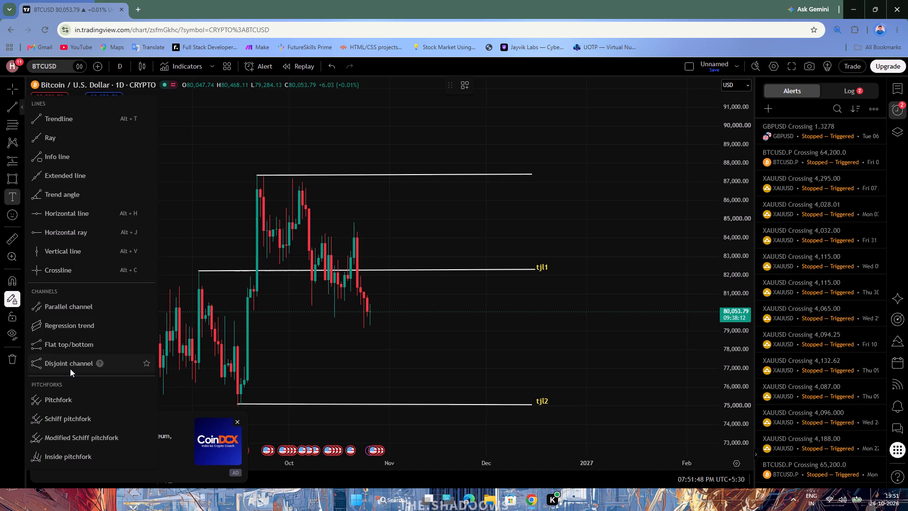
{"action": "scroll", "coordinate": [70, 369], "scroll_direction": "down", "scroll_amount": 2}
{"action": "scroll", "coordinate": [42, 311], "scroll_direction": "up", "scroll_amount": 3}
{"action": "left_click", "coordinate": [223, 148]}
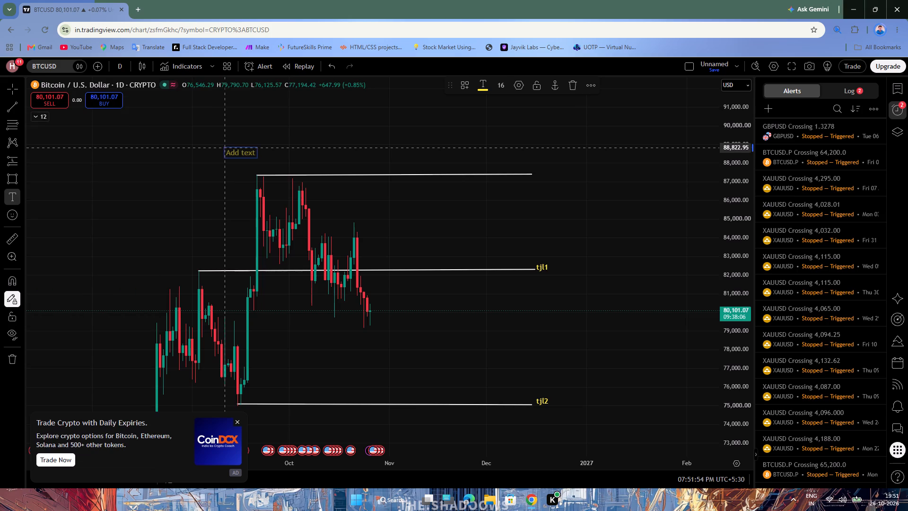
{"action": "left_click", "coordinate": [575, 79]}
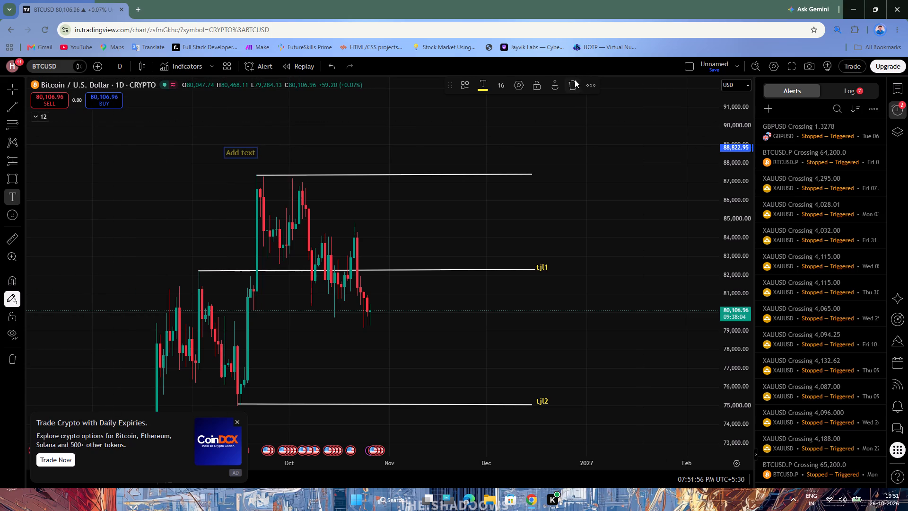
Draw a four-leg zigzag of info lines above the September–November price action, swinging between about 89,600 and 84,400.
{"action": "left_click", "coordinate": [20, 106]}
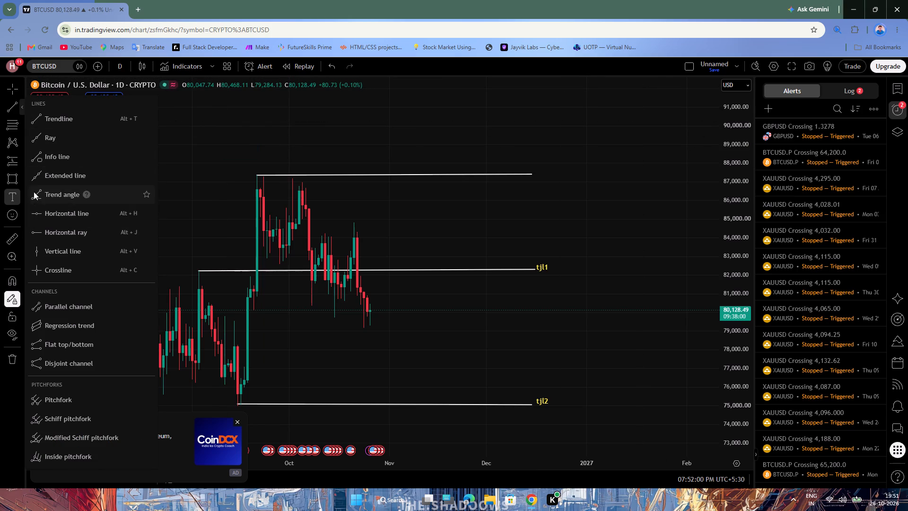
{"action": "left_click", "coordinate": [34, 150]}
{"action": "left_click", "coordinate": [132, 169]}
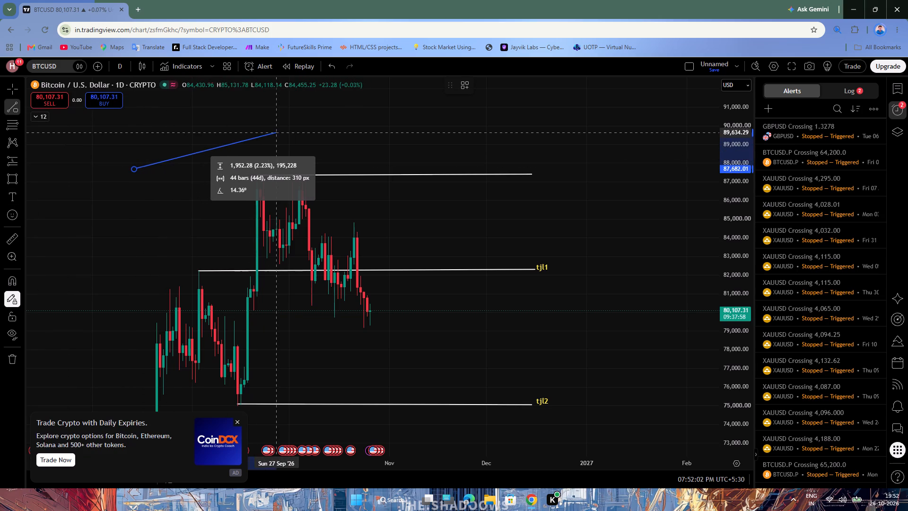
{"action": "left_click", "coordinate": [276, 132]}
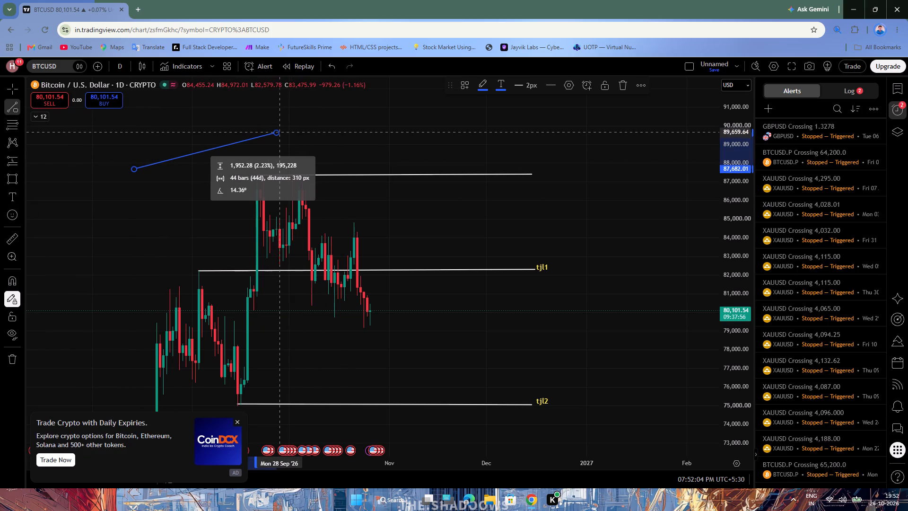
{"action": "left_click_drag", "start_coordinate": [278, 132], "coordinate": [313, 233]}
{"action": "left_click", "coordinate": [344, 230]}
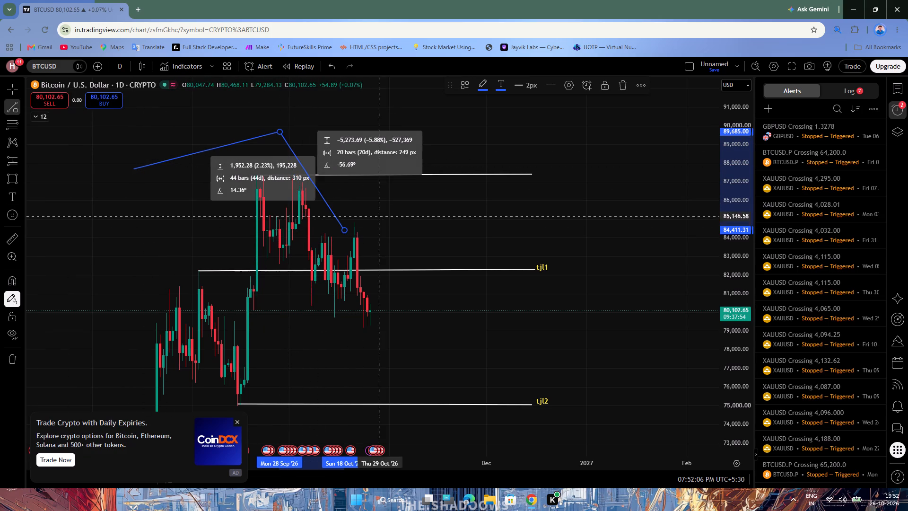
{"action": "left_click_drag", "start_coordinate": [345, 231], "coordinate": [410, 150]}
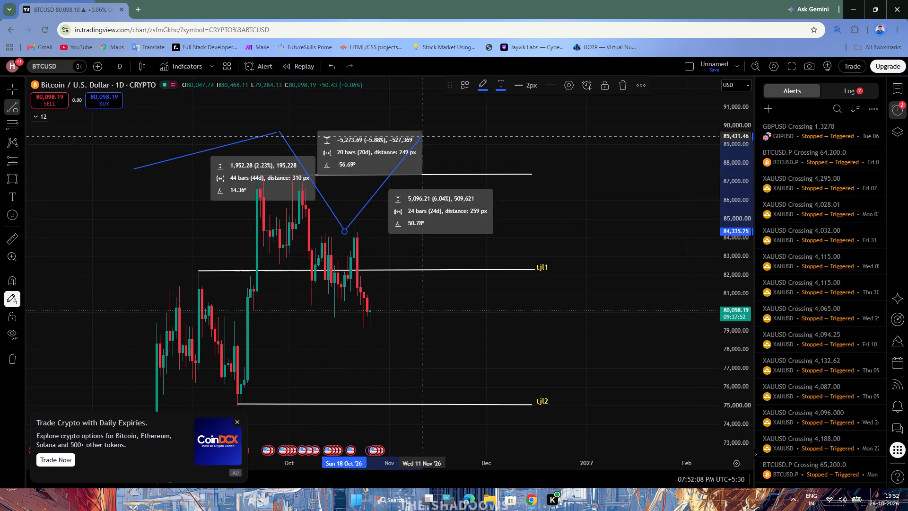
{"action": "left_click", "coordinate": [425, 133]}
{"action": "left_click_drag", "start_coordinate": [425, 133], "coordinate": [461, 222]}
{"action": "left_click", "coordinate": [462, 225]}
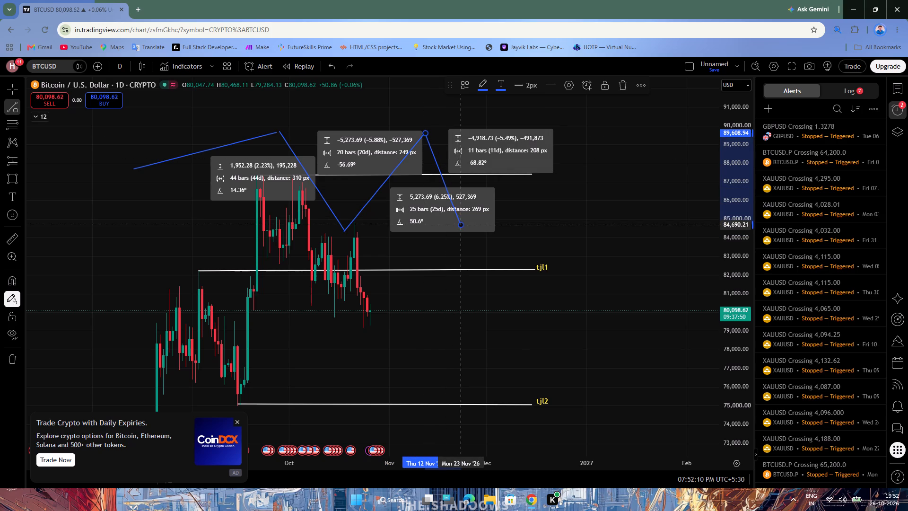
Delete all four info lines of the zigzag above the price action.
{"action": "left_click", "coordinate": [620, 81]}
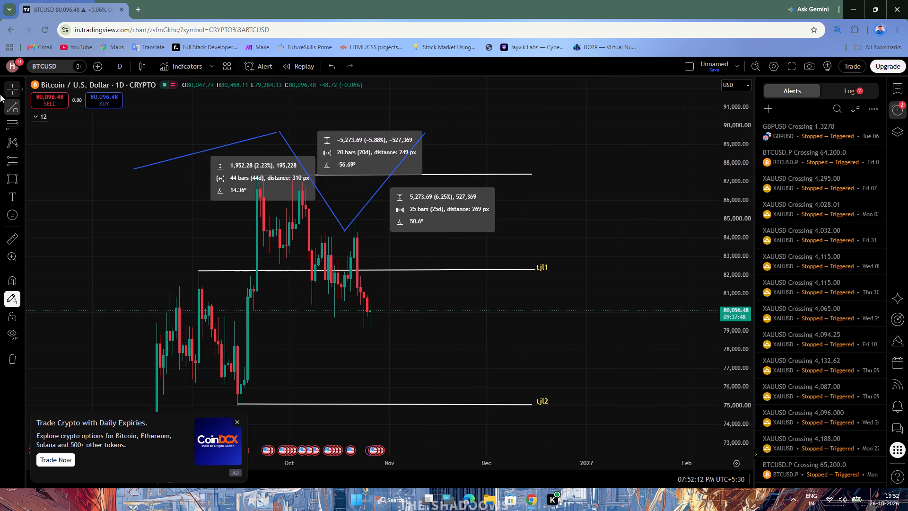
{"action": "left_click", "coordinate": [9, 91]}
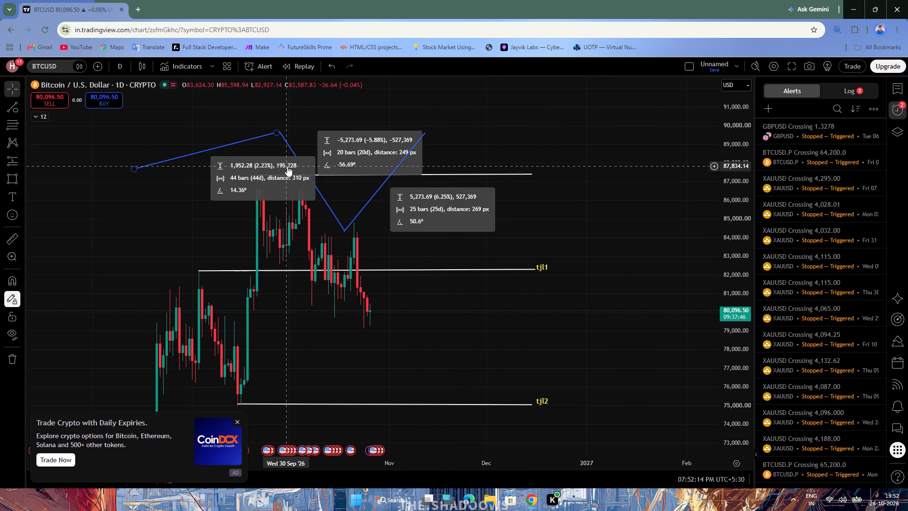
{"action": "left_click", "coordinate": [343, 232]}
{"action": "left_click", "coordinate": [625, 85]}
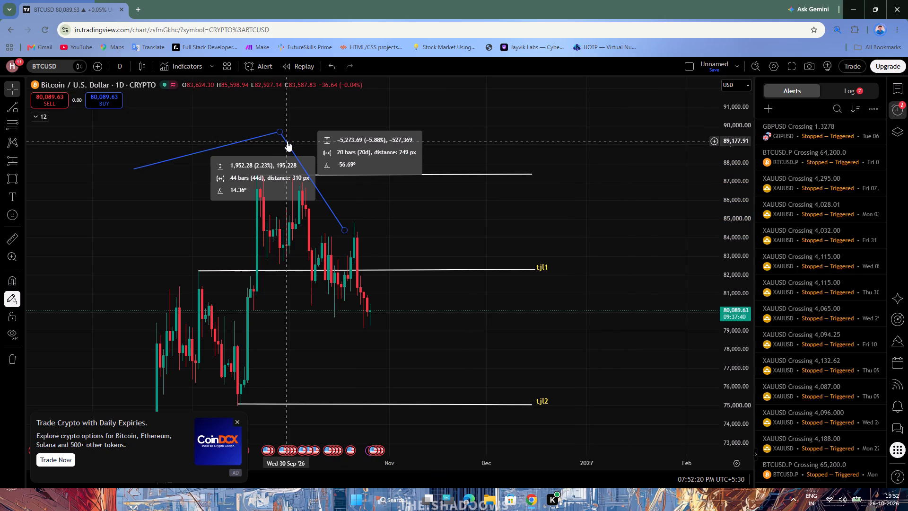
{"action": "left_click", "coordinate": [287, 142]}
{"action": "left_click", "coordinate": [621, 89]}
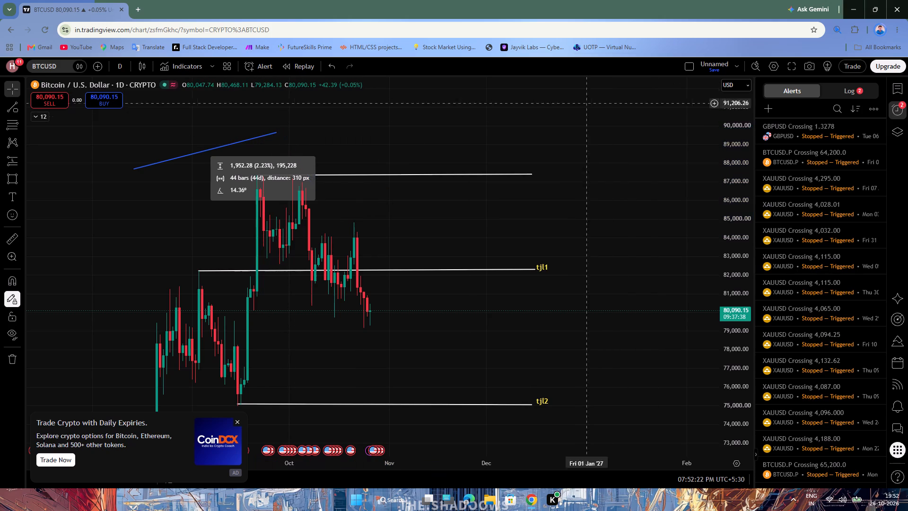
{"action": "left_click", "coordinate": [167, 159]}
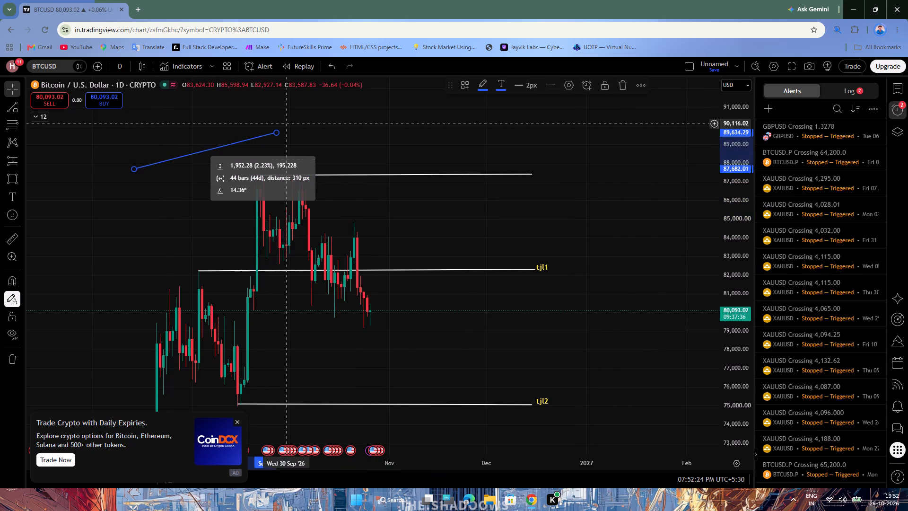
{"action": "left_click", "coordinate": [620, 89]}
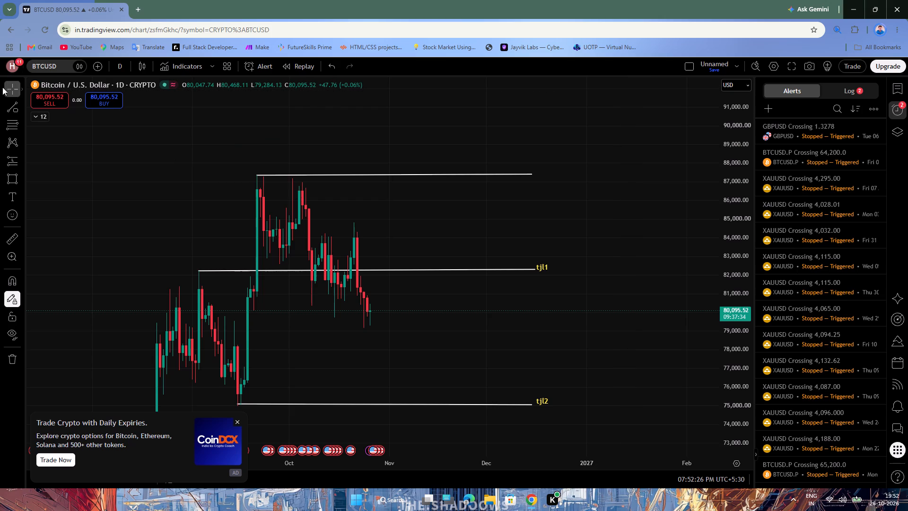
Show the hidden JADU TONA indicator and examine its zones around the tjl1, tjl2 and September-high trendlines.
{"action": "left_click", "coordinate": [44, 117]}
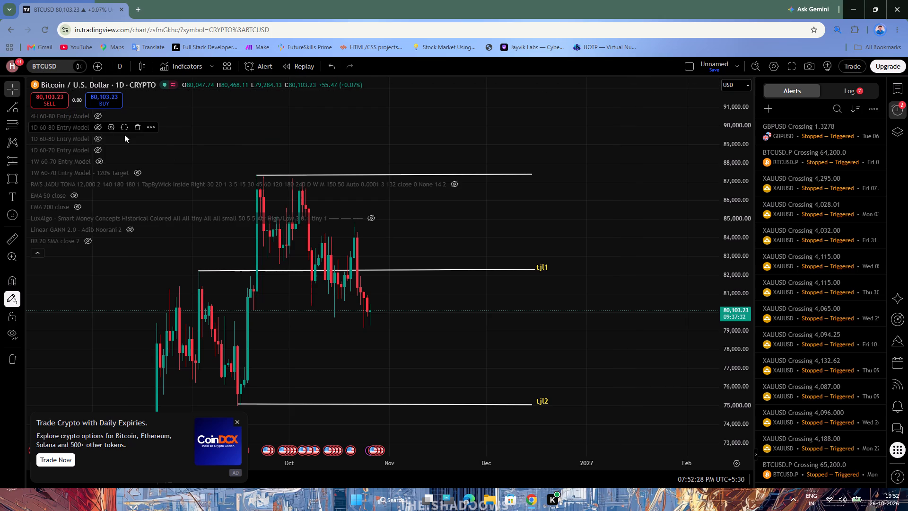
{"action": "left_click", "coordinate": [459, 186]}
{"action": "left_click", "coordinate": [29, 255]}
{"action": "left_click", "coordinate": [34, 254]}
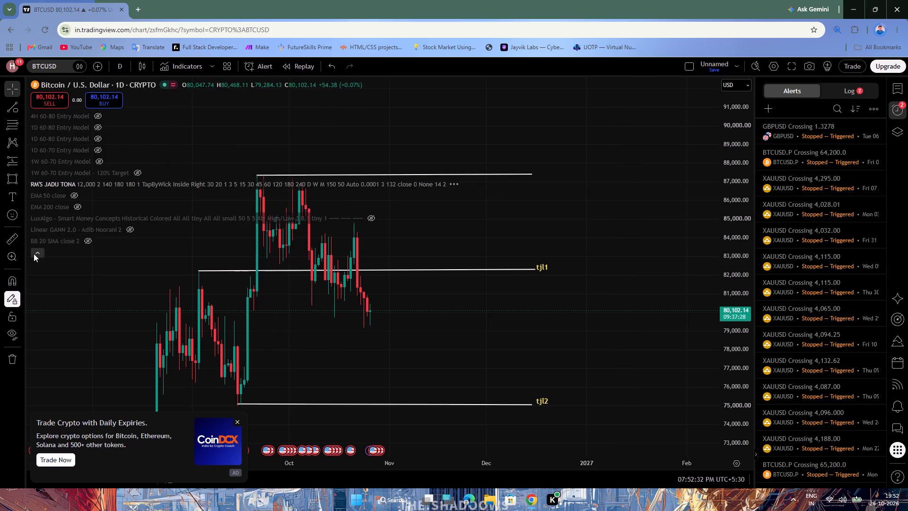
{"action": "left_click_drag", "start_coordinate": [123, 215], "coordinate": [134, 174]}
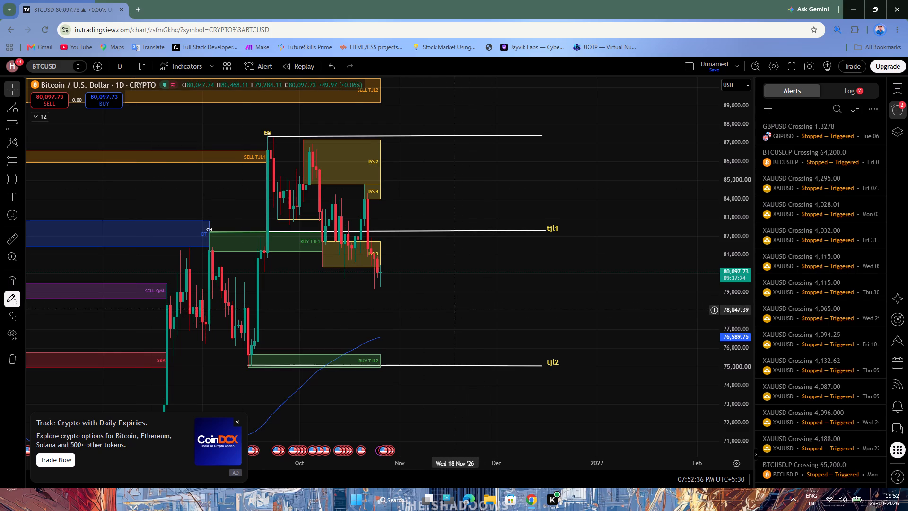
{"action": "left_click_drag", "start_coordinate": [394, 334], "coordinate": [432, 365]}
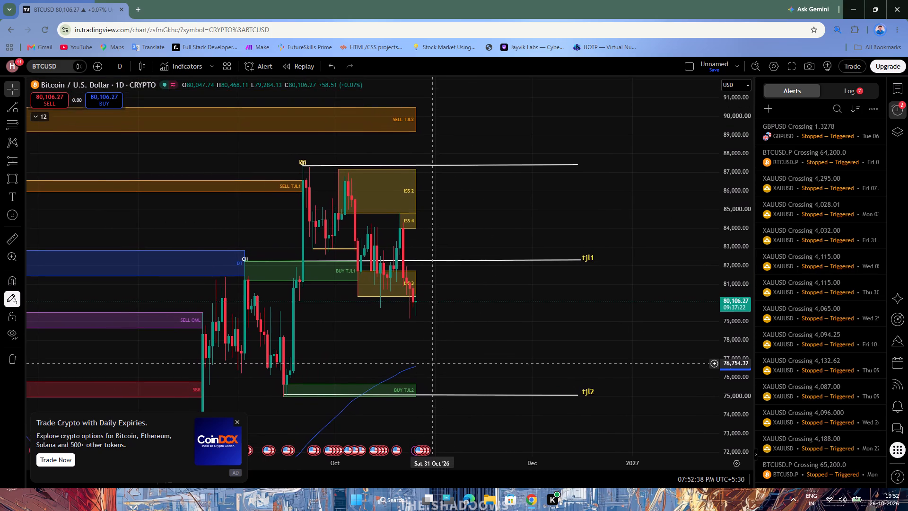
{"action": "left_click_drag", "start_coordinate": [432, 365], "coordinate": [430, 388]}
{"action": "scroll", "coordinate": [106, 279], "scroll_direction": "up", "scroll_amount": 2}
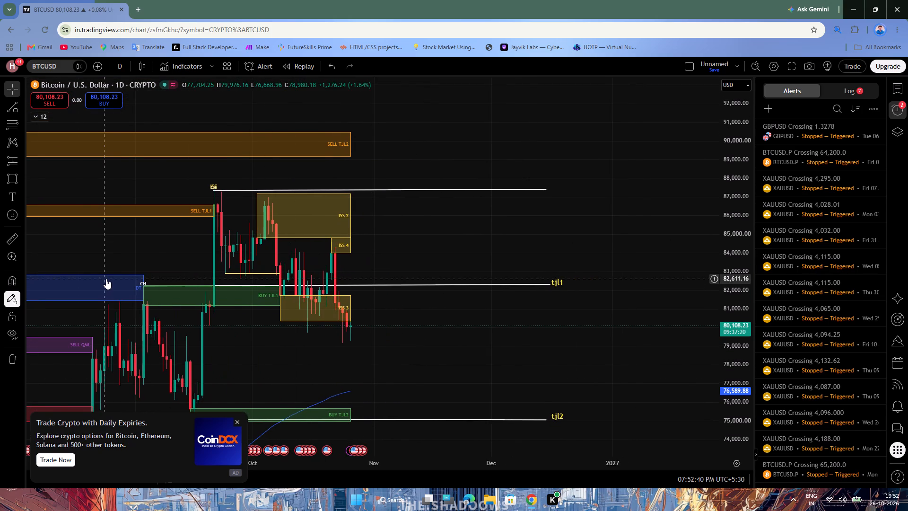
{"action": "scroll", "coordinate": [106, 279], "scroll_direction": "down", "scroll_amount": 11}
{"action": "scroll", "coordinate": [104, 278], "scroll_direction": "up", "scroll_amount": 5}
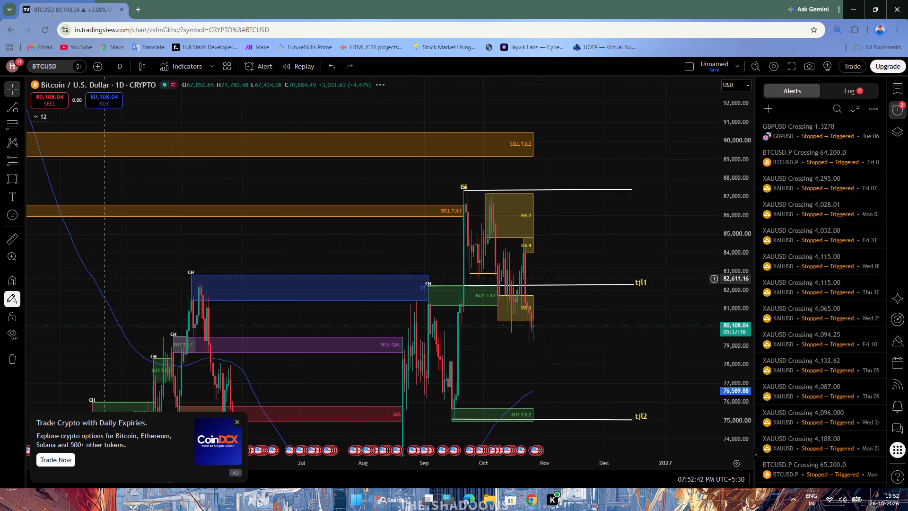
Toggle the JADU TONA indicator off and back on, comparing its BUY TJL1, BUY TJL2 and ISS zones with the trendlines.
{"action": "left_click", "coordinate": [38, 118]}
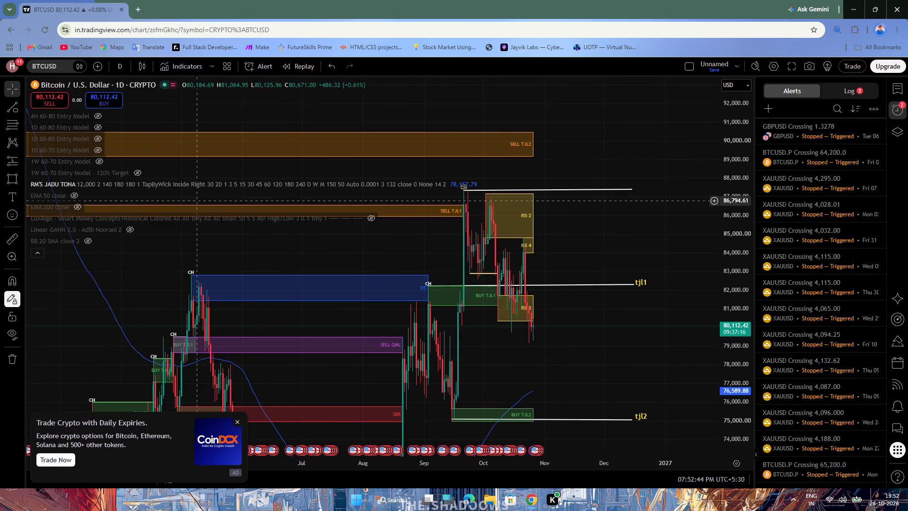
{"action": "left_click", "coordinate": [450, 180]}
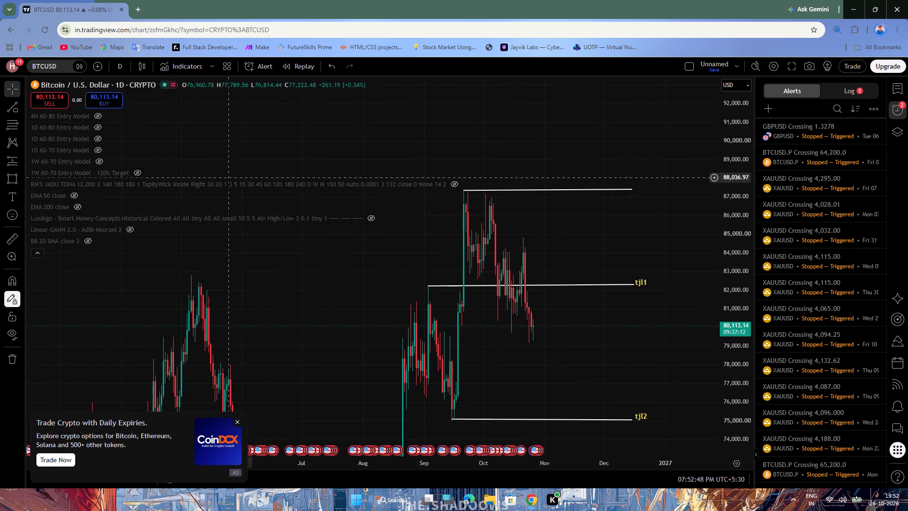
{"action": "left_click", "coordinate": [455, 184]}
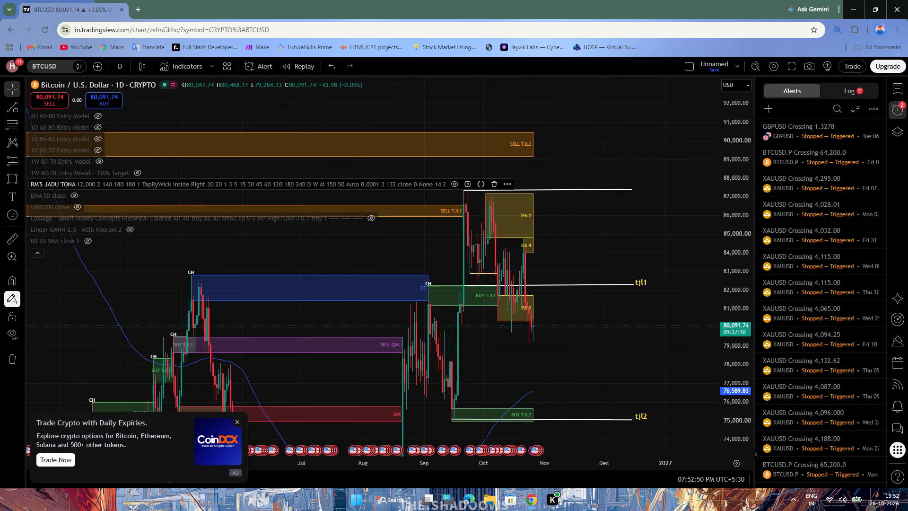
{"action": "left_click", "coordinate": [37, 256]}
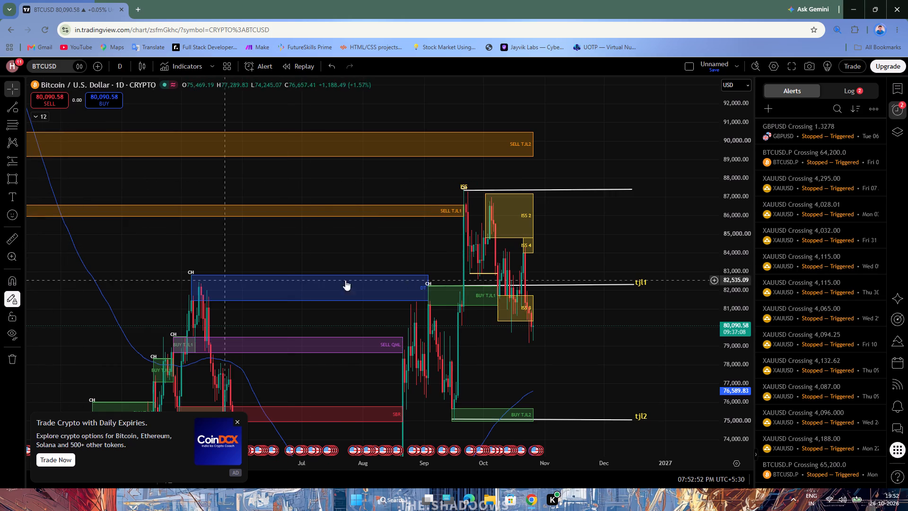
{"action": "scroll", "coordinate": [513, 261], "scroll_direction": "up", "scroll_amount": 3}
{"action": "left_click_drag", "start_coordinate": [749, 360], "coordinate": [749, 328]}
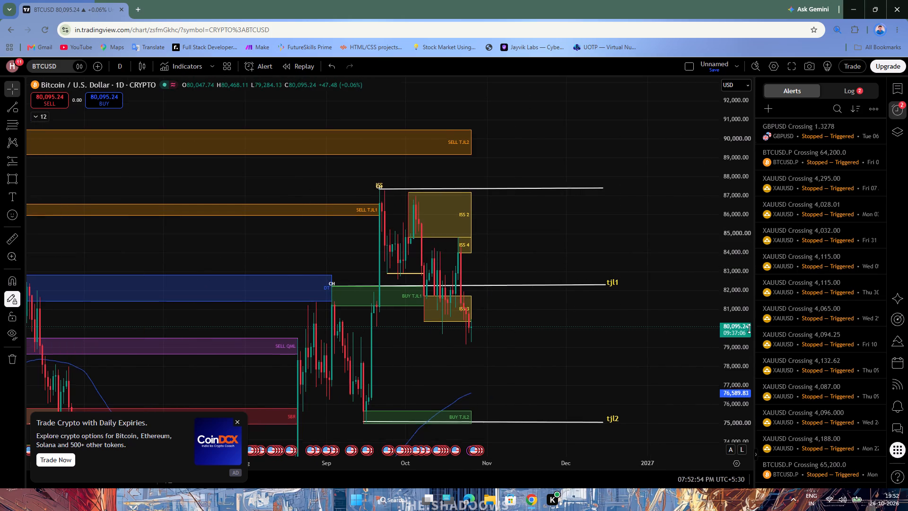
{"action": "left_click_drag", "start_coordinate": [749, 328], "coordinate": [724, 333]}
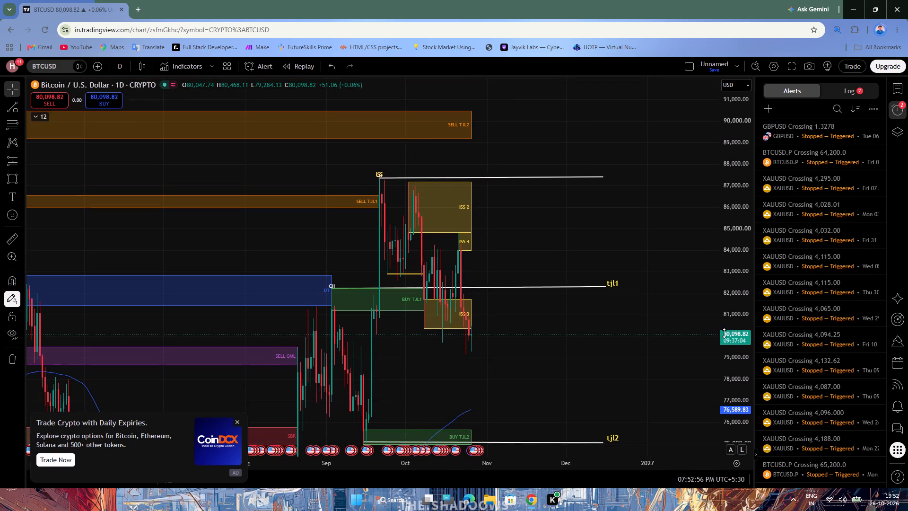
{"action": "left_click_drag", "start_coordinate": [724, 333], "coordinate": [715, 336]}
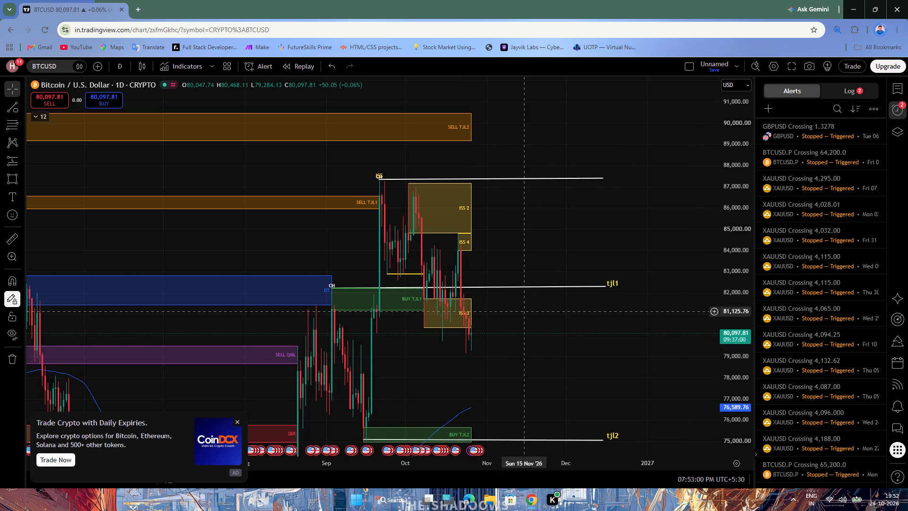
{"action": "left_click_drag", "start_coordinate": [533, 364], "coordinate": [538, 343]}
{"action": "left_click", "coordinate": [537, 341]}
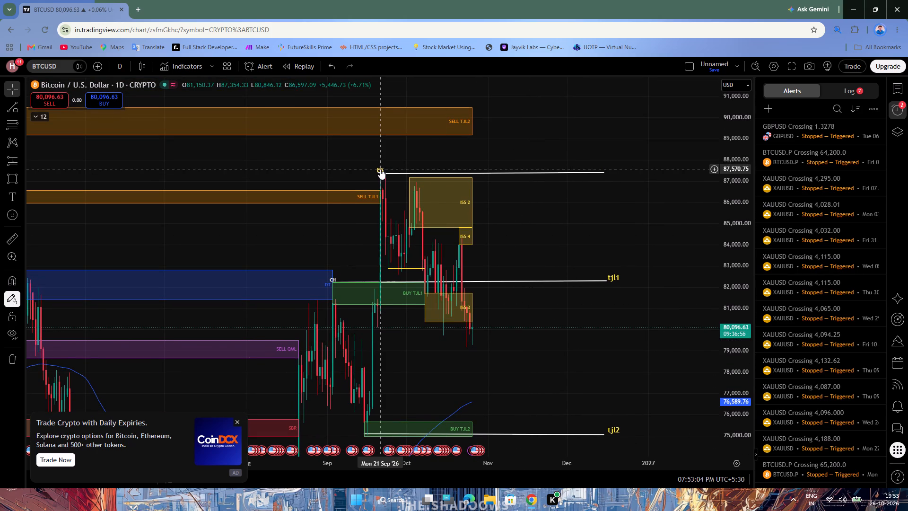
Hide the JADU TONA indicator so only the candles, trendlines and labels remain on the chart.
{"action": "left_click", "coordinate": [39, 115]}
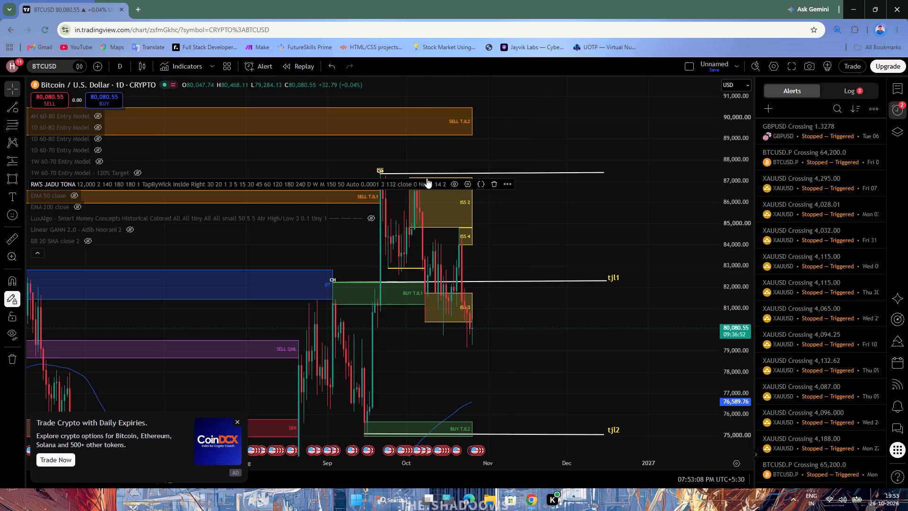
{"action": "left_click", "coordinate": [450, 185]}
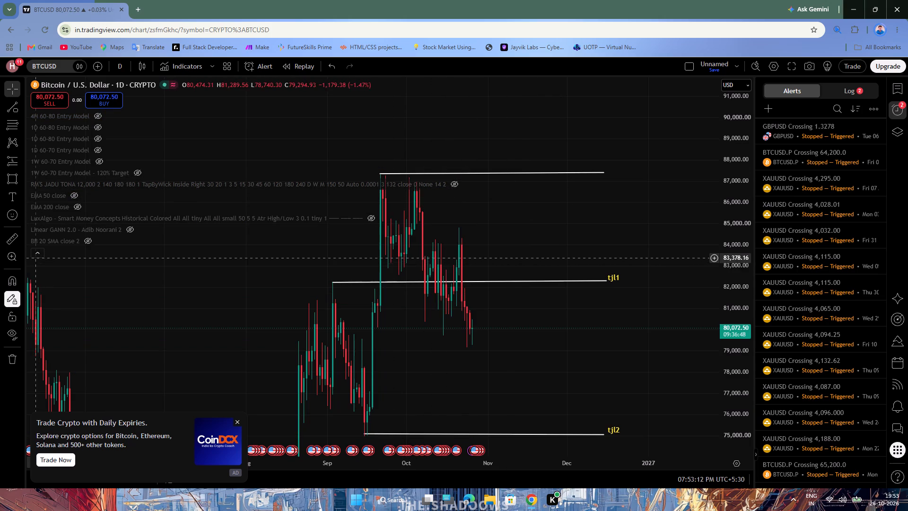
{"action": "left_click", "coordinate": [36, 256]}
{"action": "left_click_drag", "start_coordinate": [61, 284], "coordinate": [79, 286]}
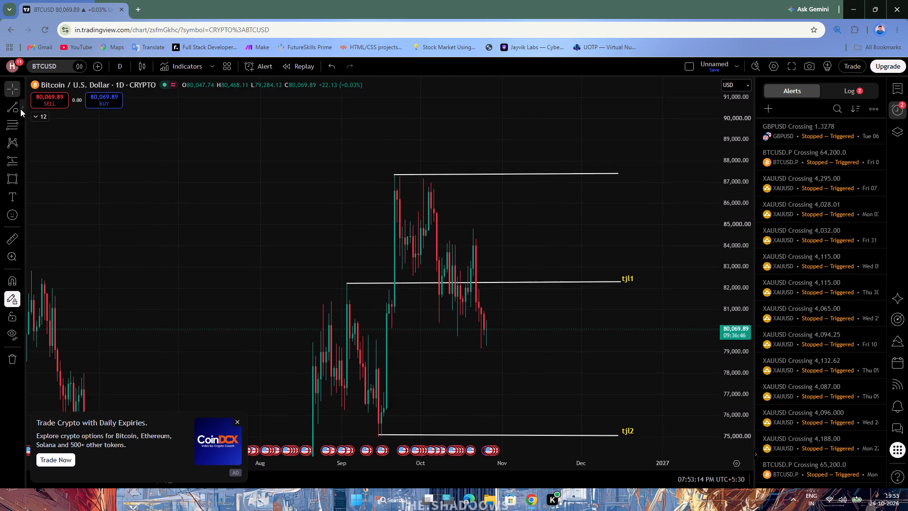
Draw a throwaway trendline near 89,700 above the September high, colour it red for the following trendlines, and delete it.
{"action": "left_click", "coordinate": [19, 108]}
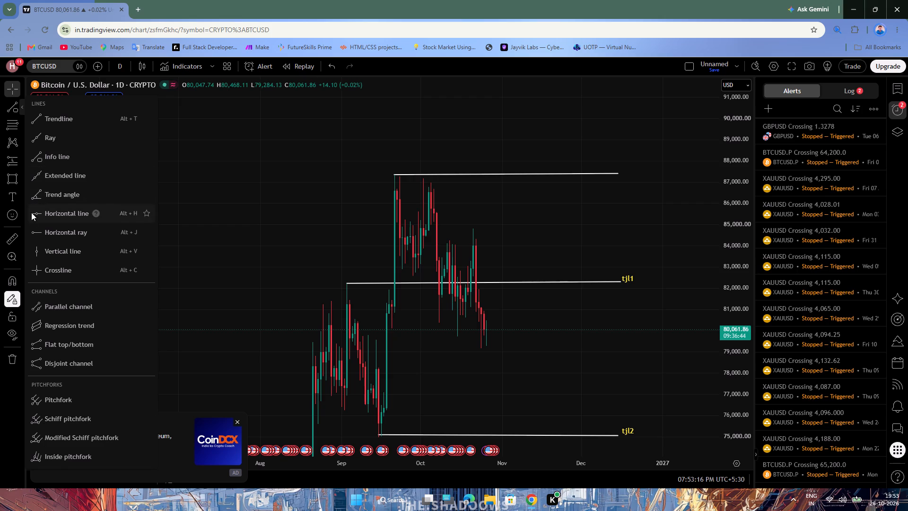
{"action": "left_click", "coordinate": [44, 121]}
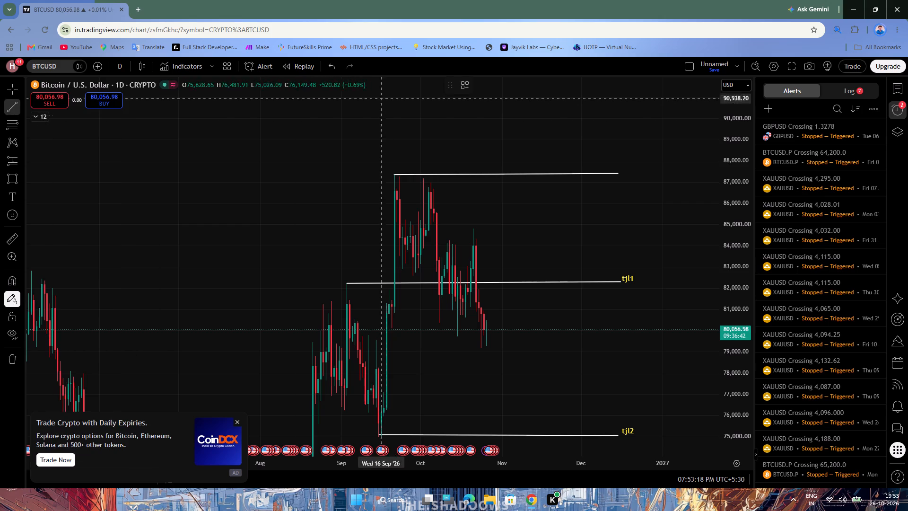
{"action": "left_click", "coordinate": [409, 126]}
{"action": "left_click", "coordinate": [497, 122]}
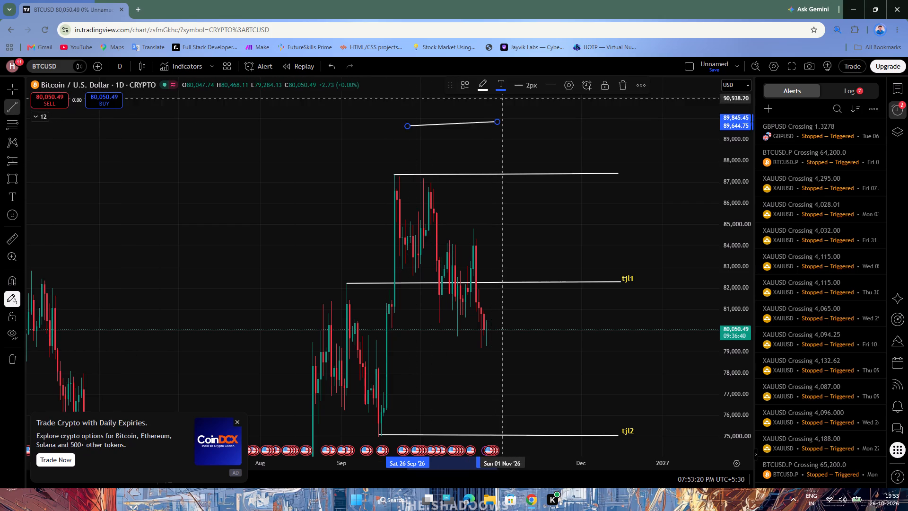
{"action": "left_click", "coordinate": [485, 92]}
{"action": "left_click", "coordinate": [479, 118]}
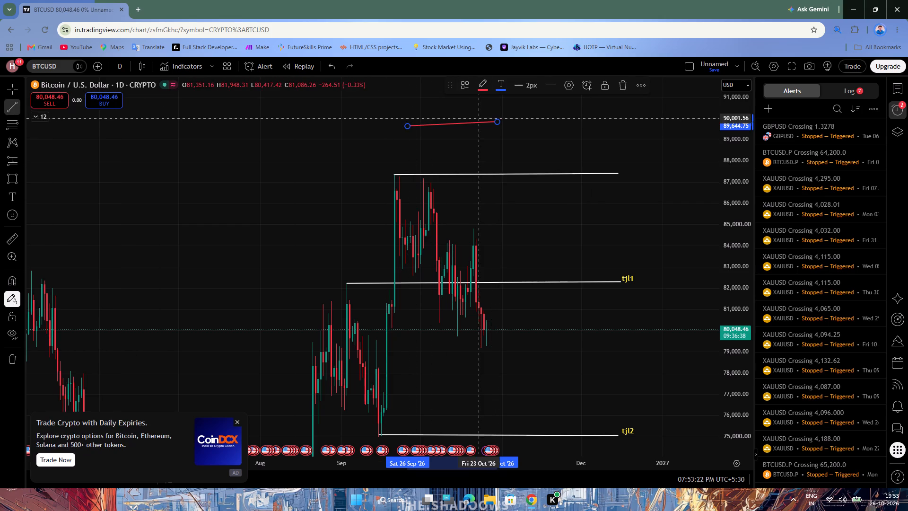
{"action": "left_click", "coordinate": [623, 82]}
Draw red trendlines from the 28 September low near 82,570 and the 2 October high near 87,150, both to 31 October.
{"action": "left_click_drag", "start_coordinate": [743, 345], "coordinate": [744, 310]}
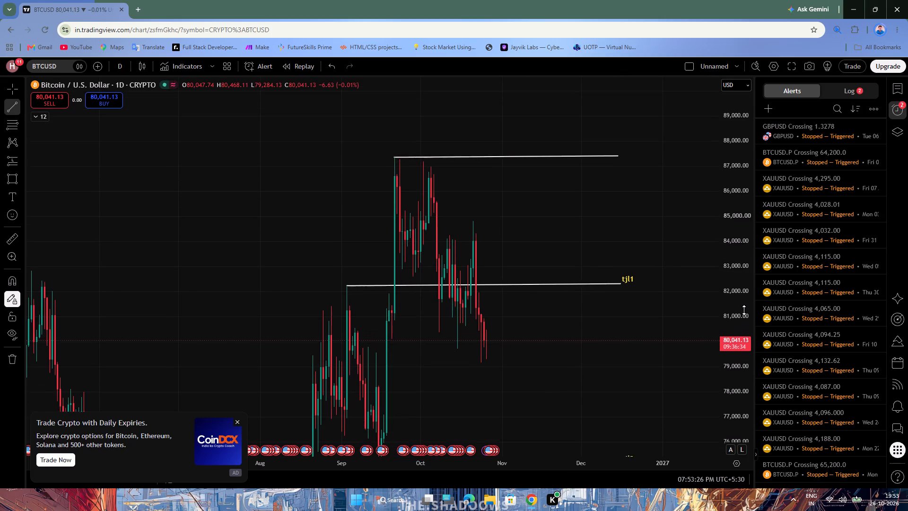
{"action": "left_click_drag", "start_coordinate": [744, 310], "coordinate": [743, 334]}
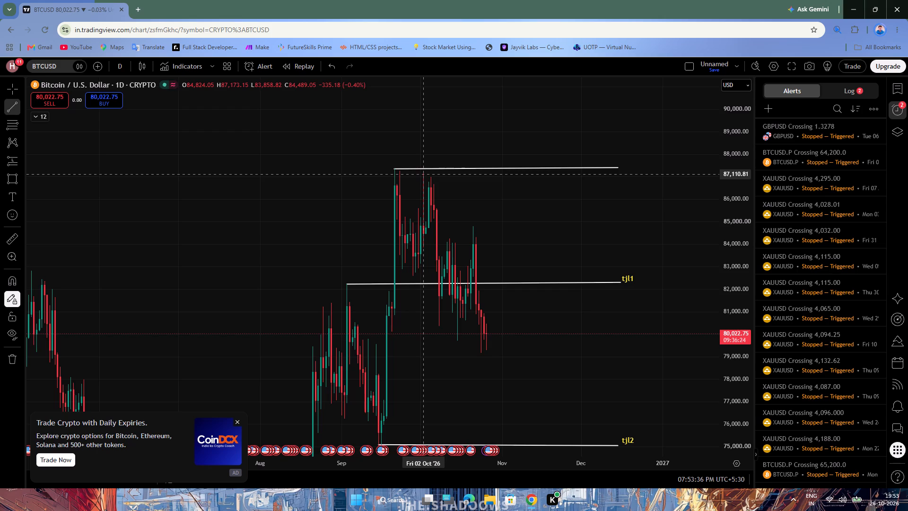
{"action": "left_click", "coordinate": [413, 276]}
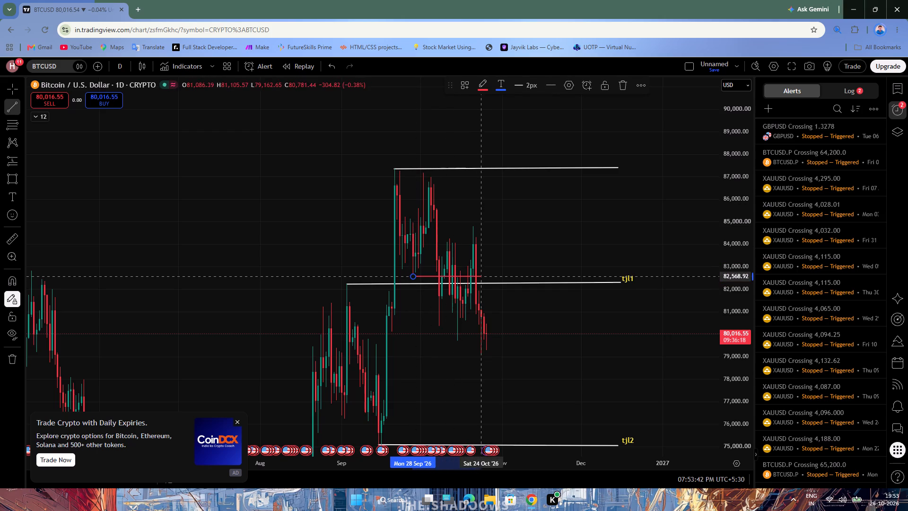
{"action": "left_click", "coordinate": [500, 274]}
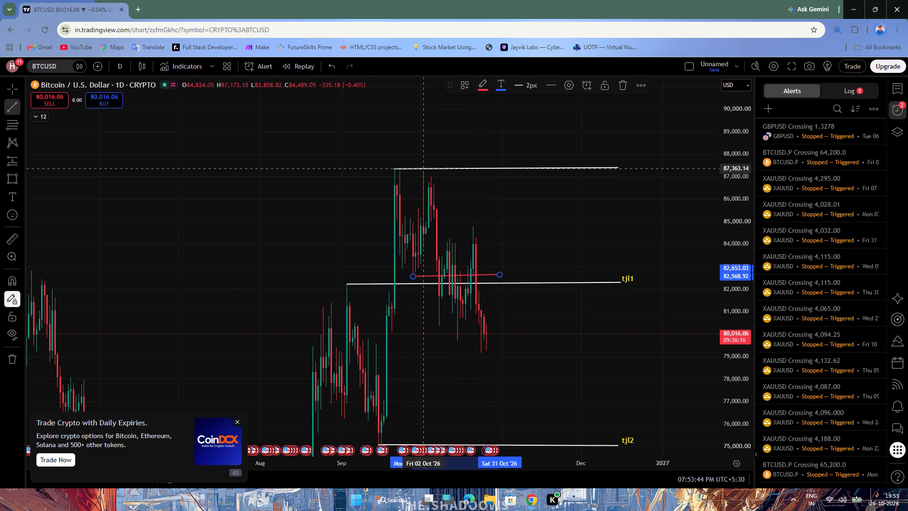
{"action": "left_click", "coordinate": [424, 173]}
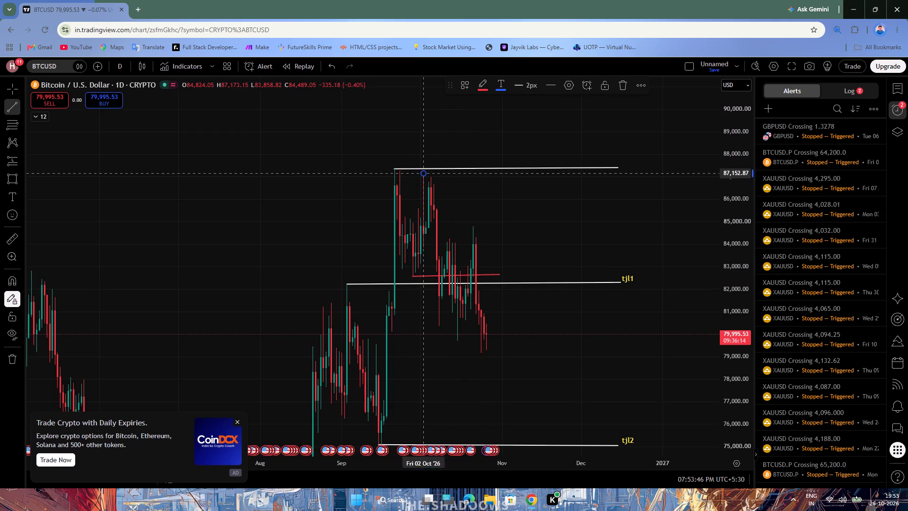
{"action": "left_click", "coordinate": [500, 174]}
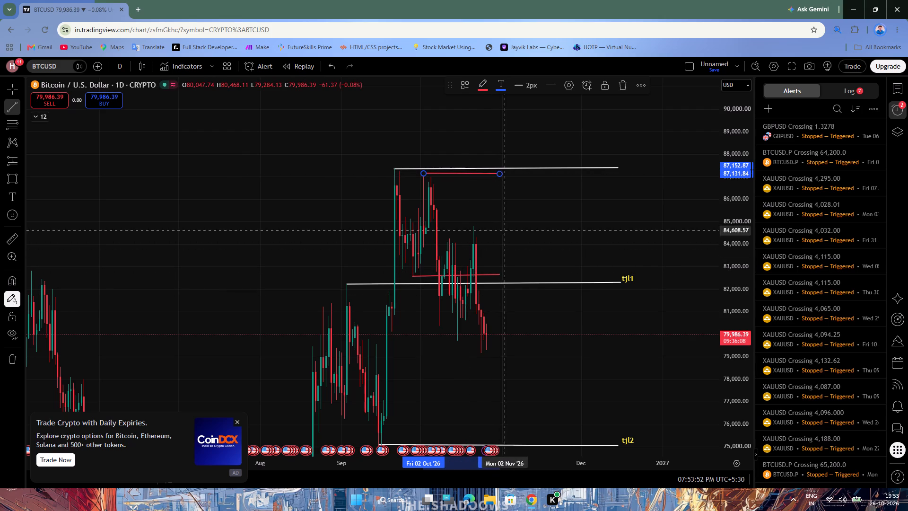
Draw red trendlines from the 8 October low near 80,380 to 6 November and the 10 October high near 84,170 to 21 October.
{"action": "left_click", "coordinate": [439, 326]}
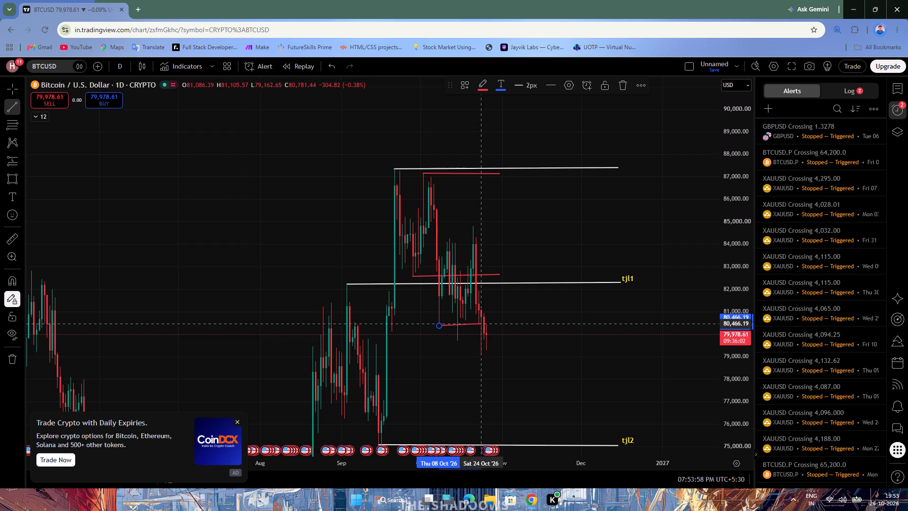
{"action": "left_click", "coordinate": [516, 326]}
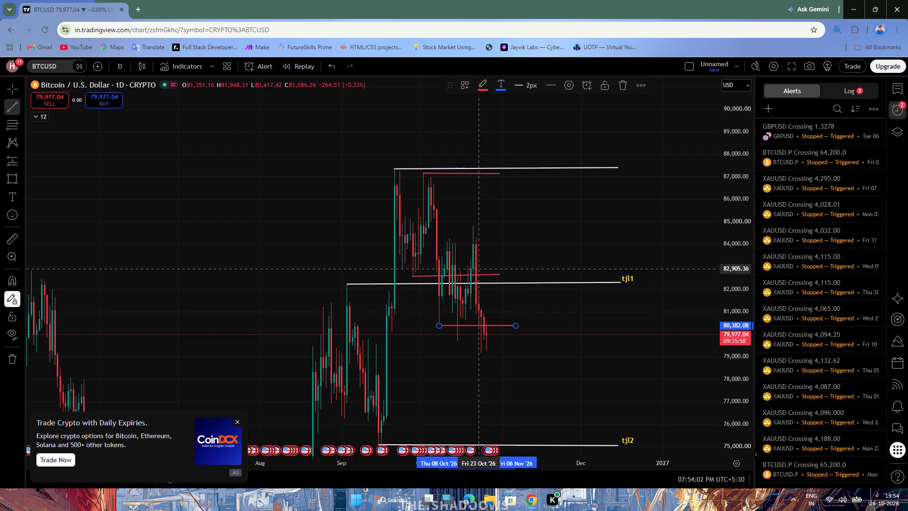
{"action": "left_click", "coordinate": [445, 240]}
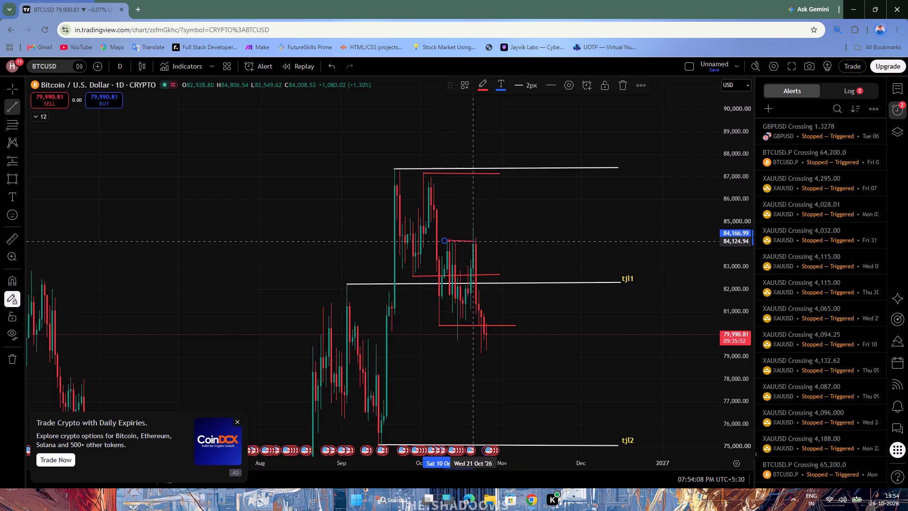
{"action": "left_click", "coordinate": [473, 240]}
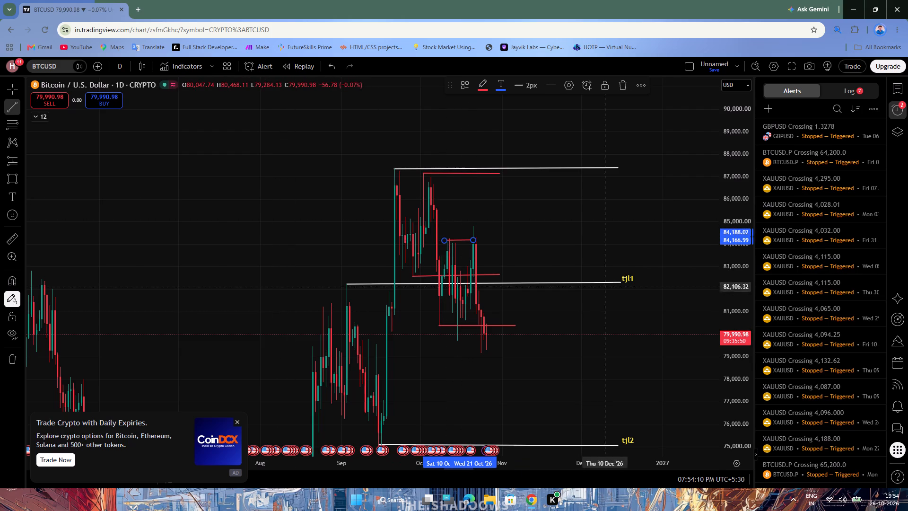
Extend and level the end of the red 28 September trendline to 6 November at about 82,585.
{"action": "scroll", "coordinate": [385, 294], "scroll_direction": "up", "scroll_amount": 1}
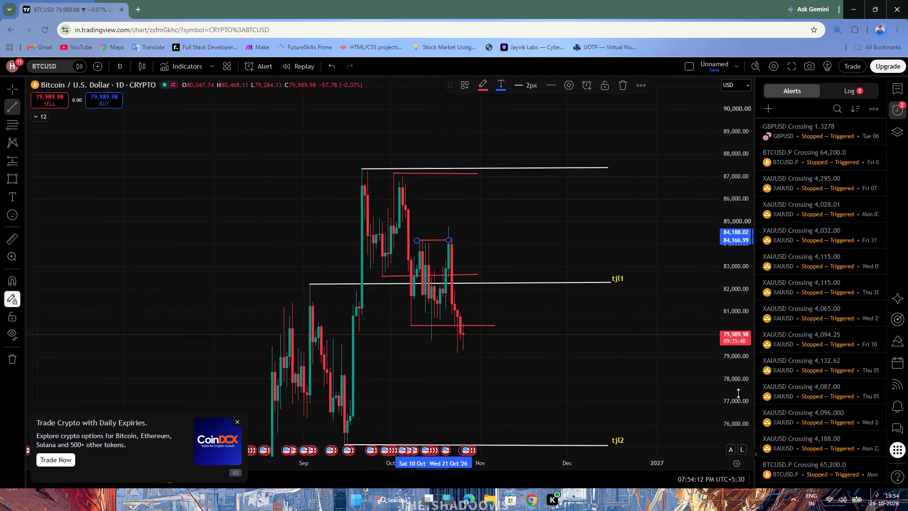
{"action": "left_click_drag", "start_coordinate": [738, 393], "coordinate": [723, 265]}
{"action": "left_click_drag", "start_coordinate": [623, 227], "coordinate": [623, 203]}
{"action": "right_click", "coordinate": [698, 232]}
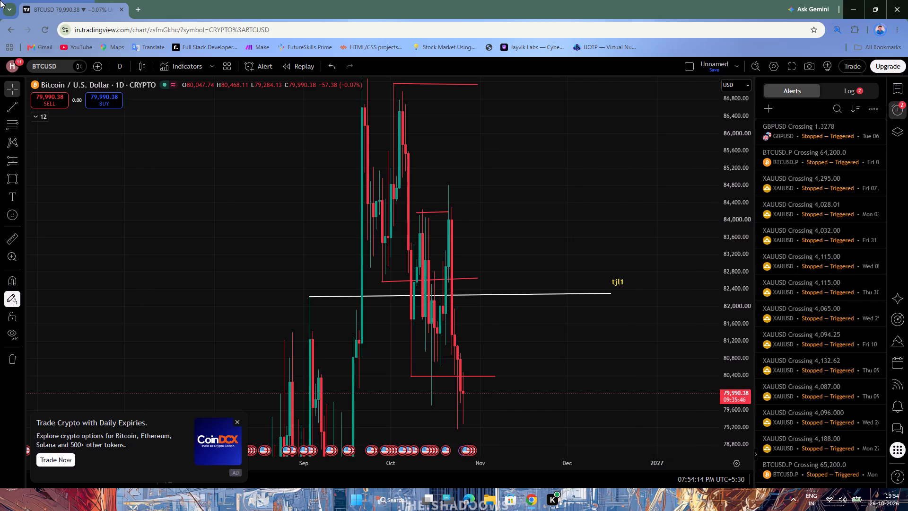
{"action": "left_click", "coordinate": [4, 84]}
{"action": "left_click", "coordinate": [637, 230]}
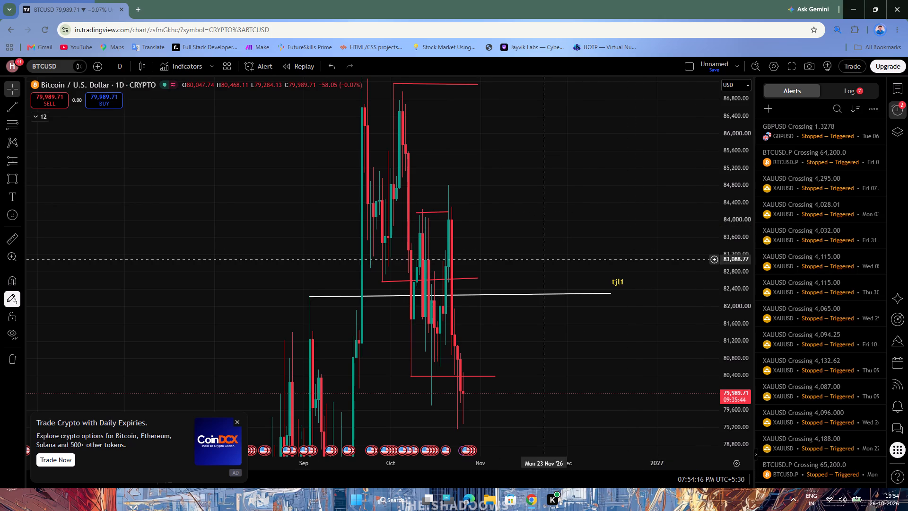
{"action": "left_click_drag", "start_coordinate": [477, 278], "coordinate": [488, 281]}
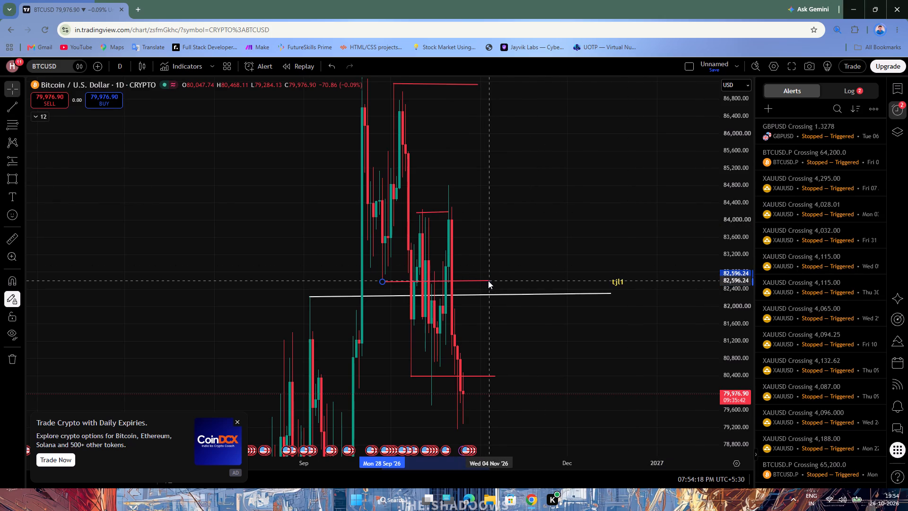
{"action": "left_click_drag", "start_coordinate": [488, 281], "coordinate": [496, 281]}
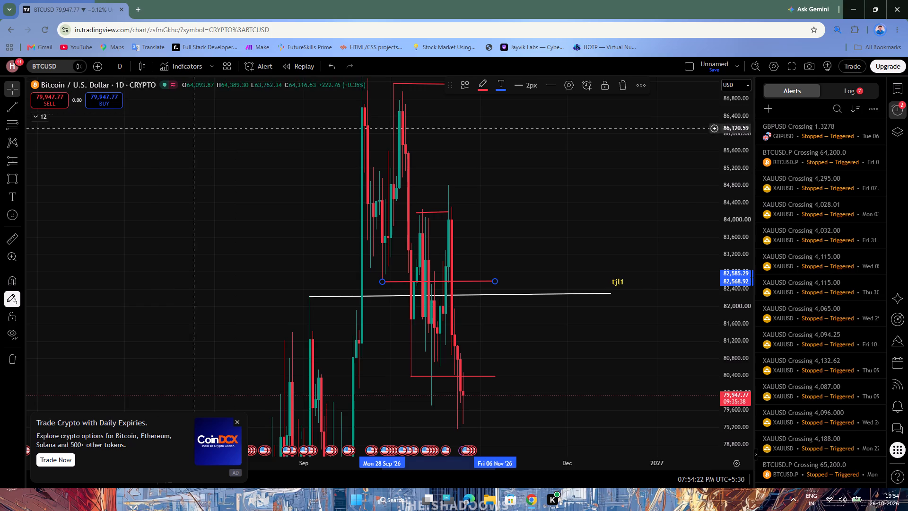
Add a yellow text label ISS2 just beyond the end of the red 28 September trendline, near 82,620.
{"action": "left_click_drag", "start_coordinate": [228, 145], "coordinate": [220, 225]}
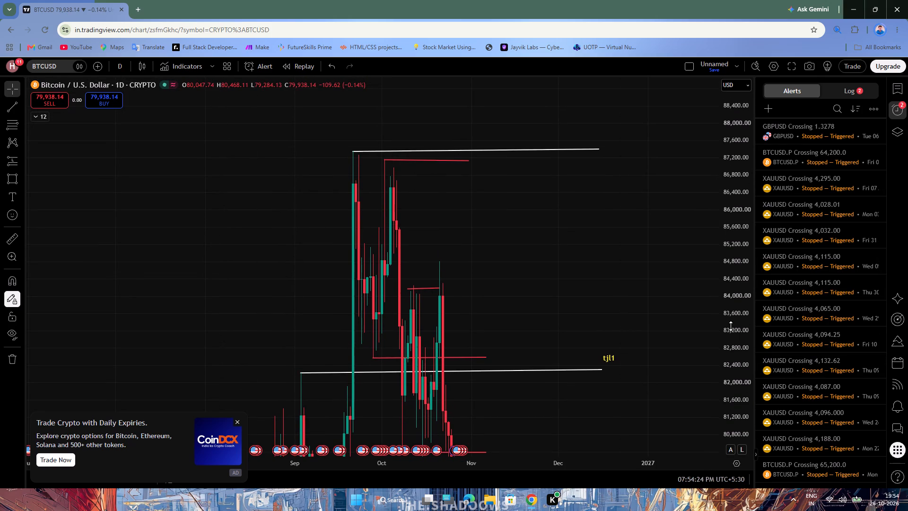
{"action": "left_click_drag", "start_coordinate": [731, 324], "coordinate": [717, 351]}
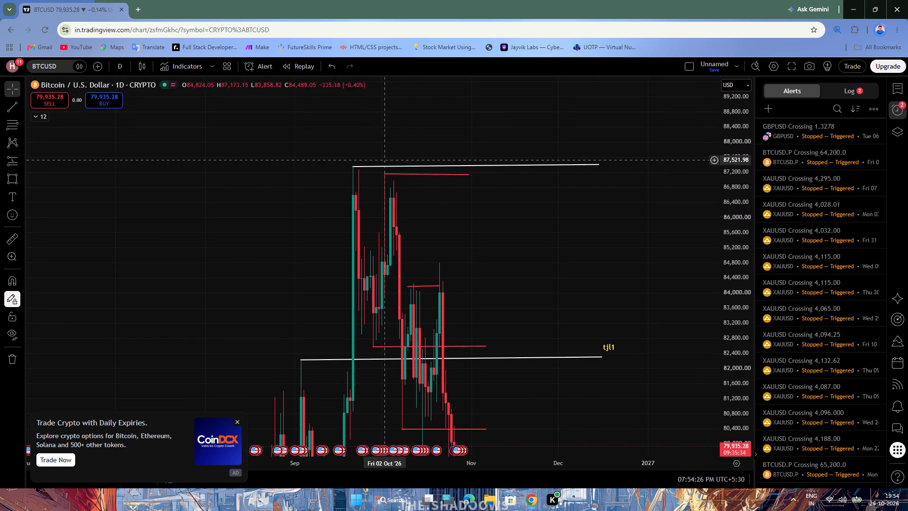
{"action": "double_click", "coordinate": [498, 345]}
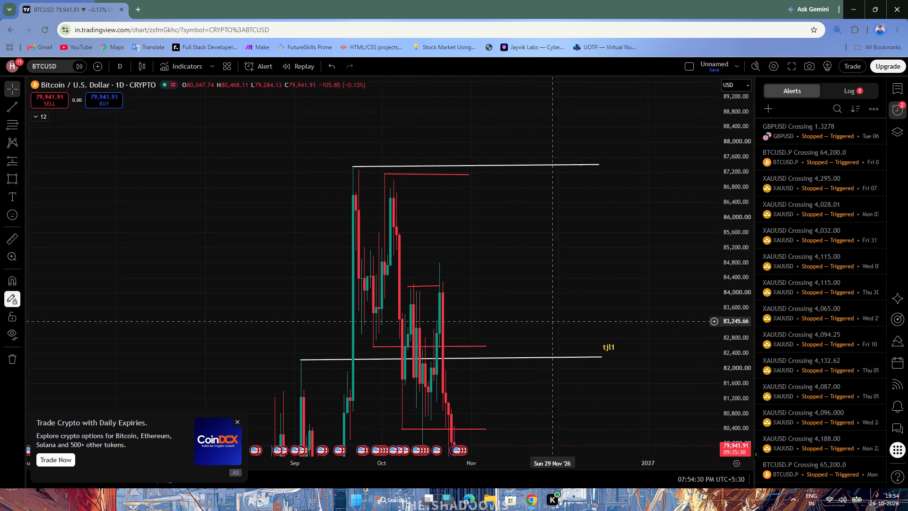
{"action": "left_click_drag", "start_coordinate": [738, 416], "coordinate": [732, 386]}
{"action": "left_click_drag", "start_coordinate": [461, 208], "coordinate": [460, 195]}
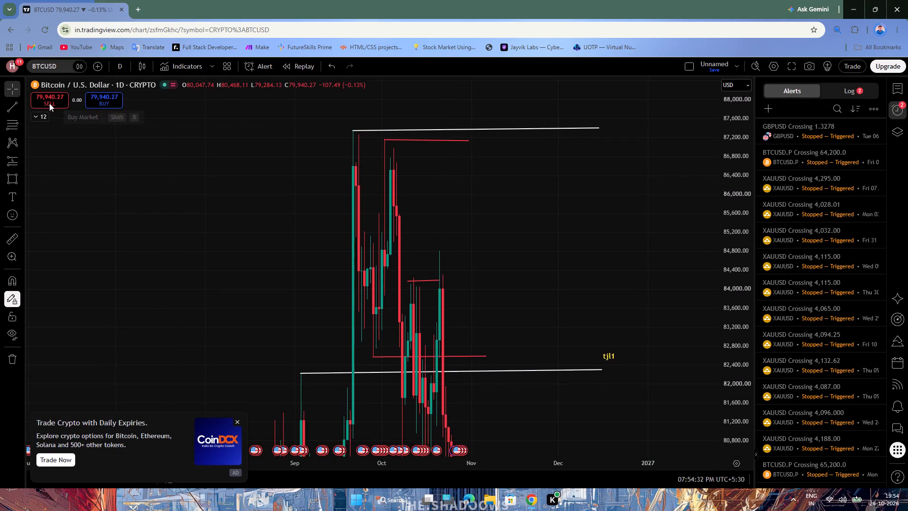
{"action": "left_click", "coordinate": [22, 106]}
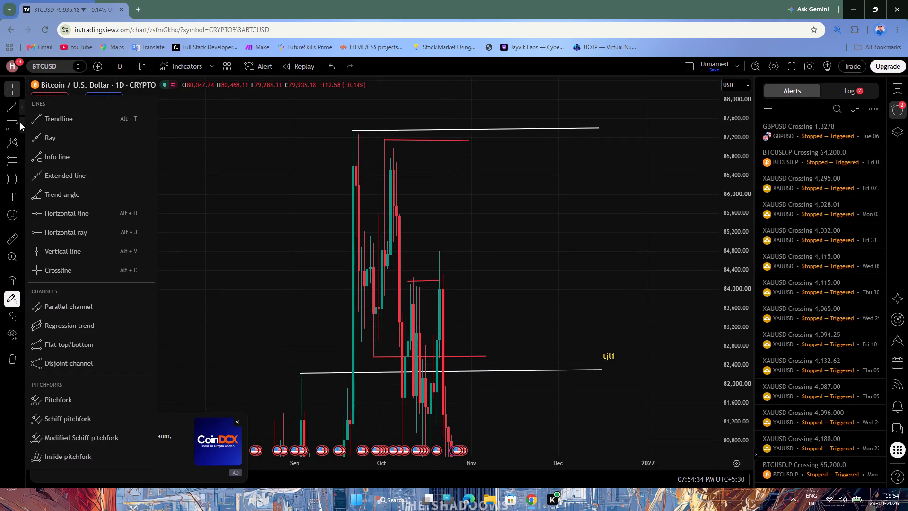
{"action": "left_click", "coordinate": [11, 196]}
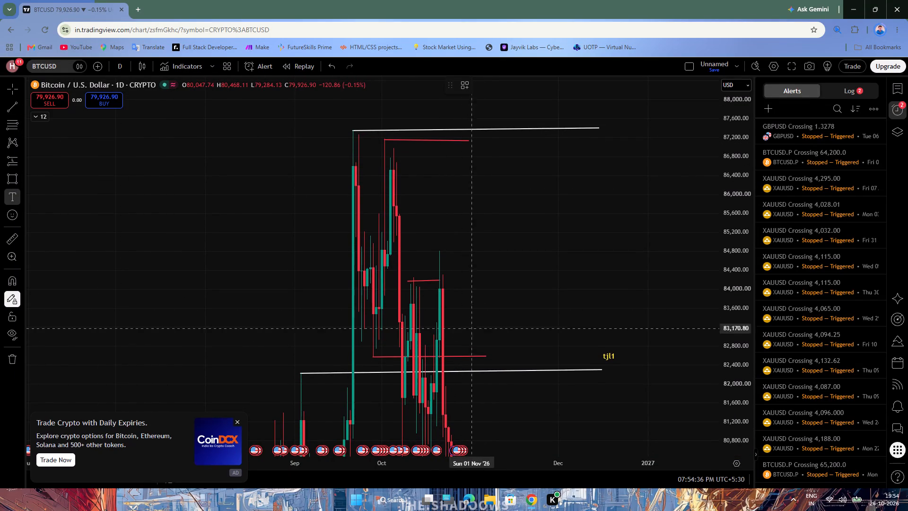
{"action": "left_click", "coordinate": [496, 354]}
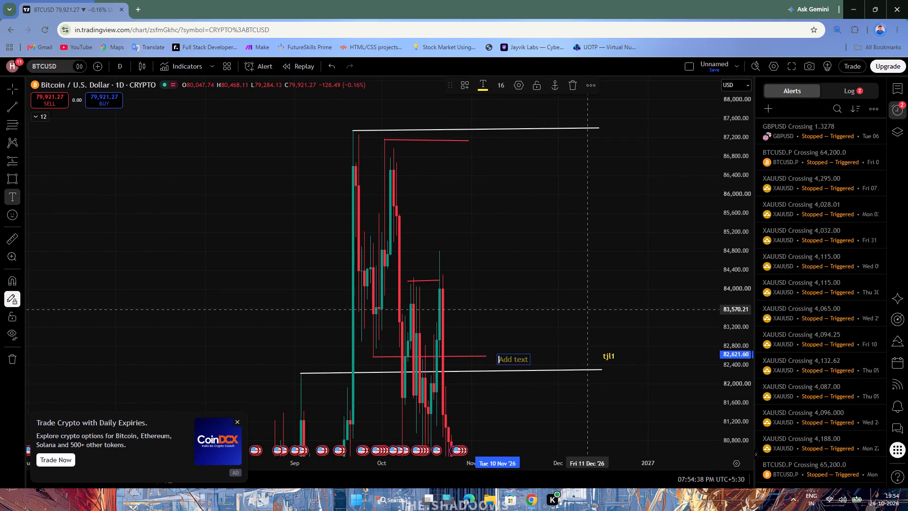
{"action": "type", "text": "II"}
{"action": "type", "text": "S2"}
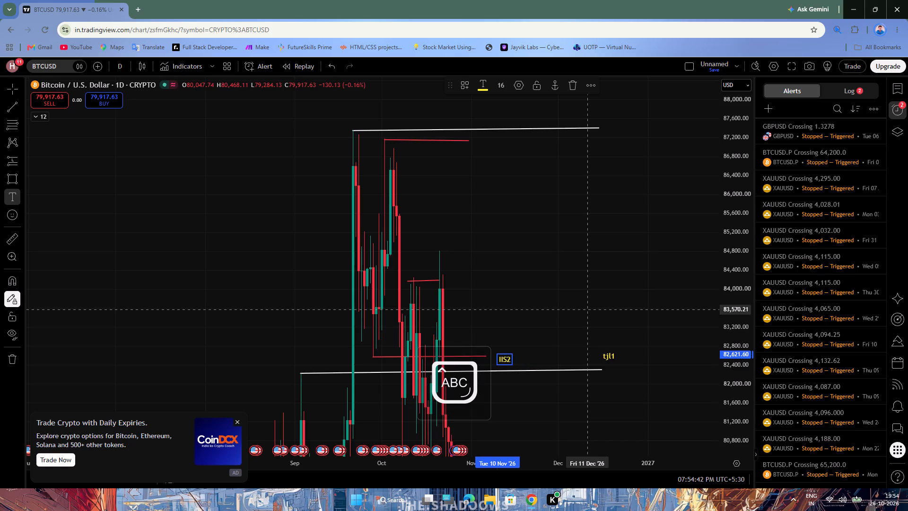
{"action": "key", "text": "Return"}
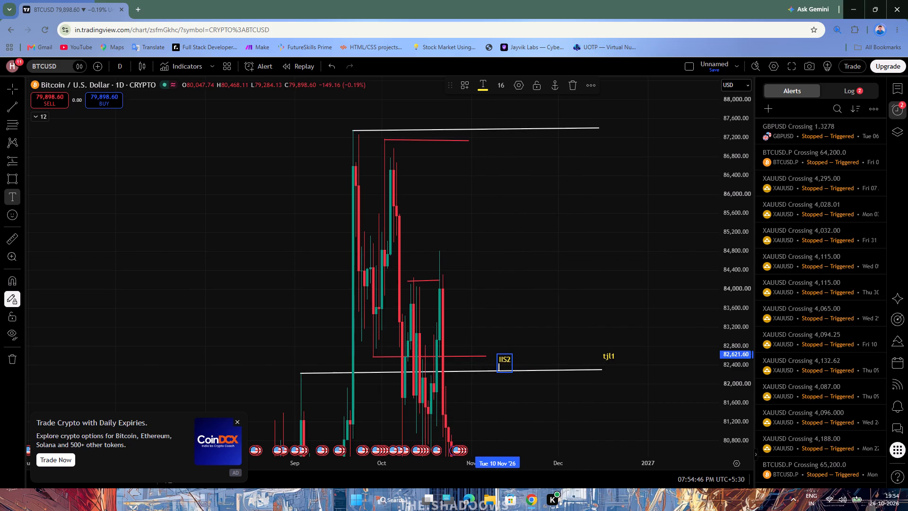
{"action": "key", "text": "BackSpace"}
{"action": "key", "text": "BackSpace"}
{"action": "key", "text": "BackSpace"}
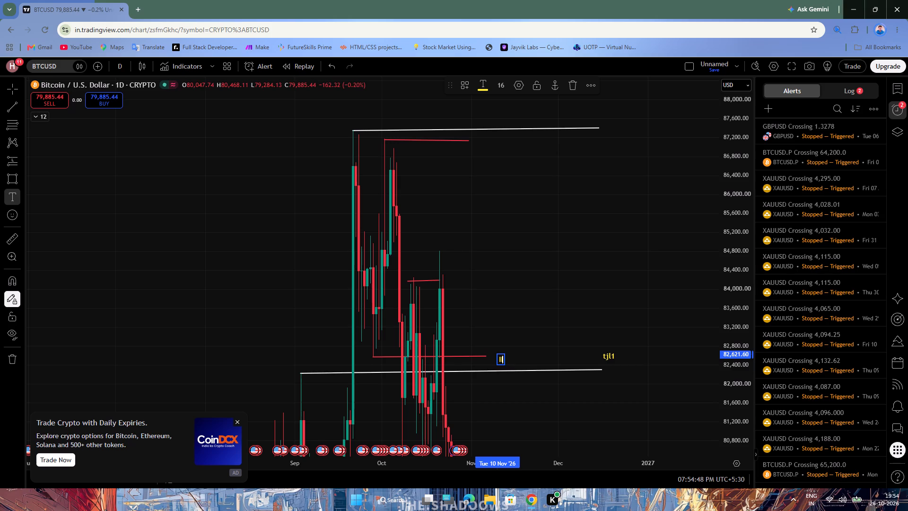
{"action": "key", "text": "BackSpace"}
{"action": "type", "text": "SS"}
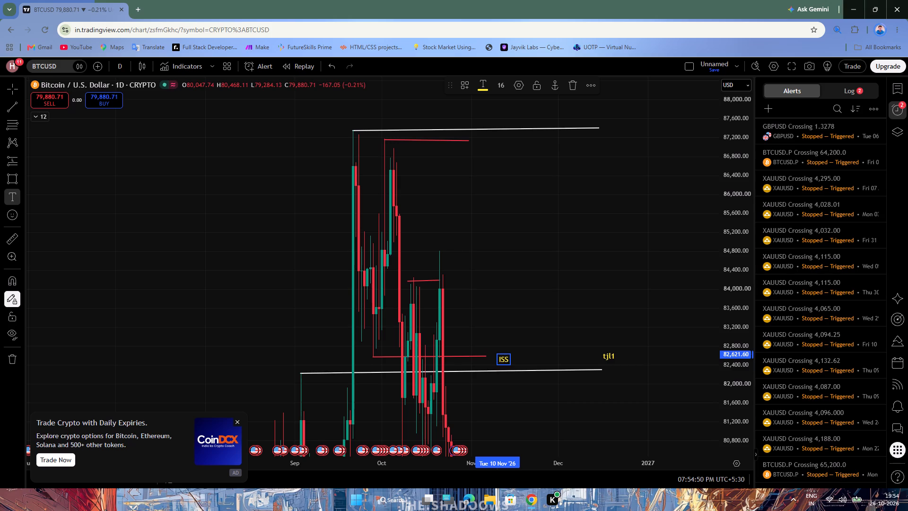
{"action": "key", "text": "2"}
{"action": "key", "text": "Return"}
{"action": "scroll", "coordinate": [515, 358], "scroll_direction": "up", "scroll_amount": 2}
{"action": "left_click", "coordinate": [441, 163]}
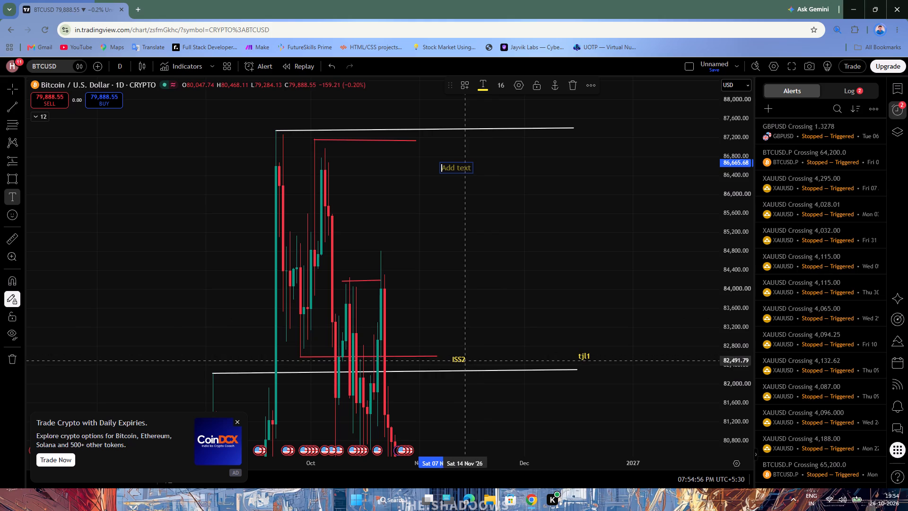
{"action": "left_click", "coordinate": [12, 86]}
{"action": "left_click", "coordinate": [377, 202]}
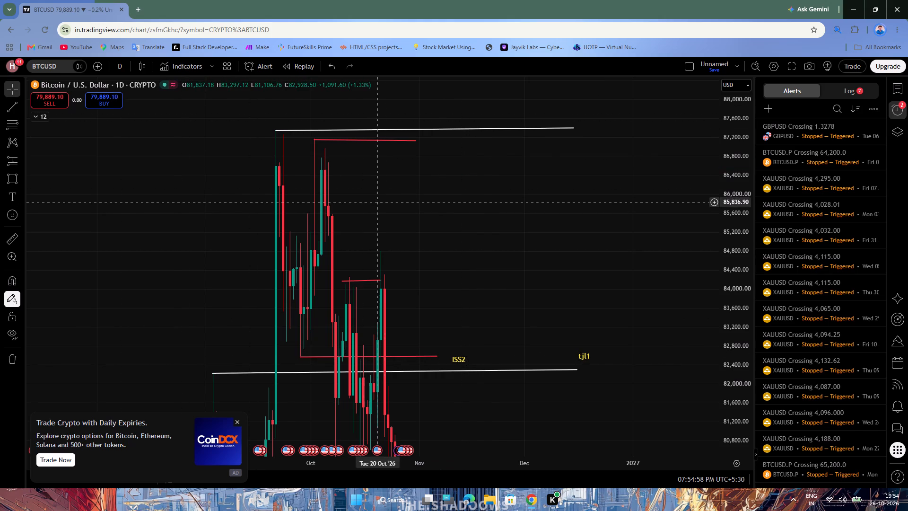
Move the ISS2 label onto the end of the red 28 September trendline, at 6 November near 82,660.
{"action": "left_click_drag", "start_coordinate": [456, 358], "coordinate": [450, 351]}
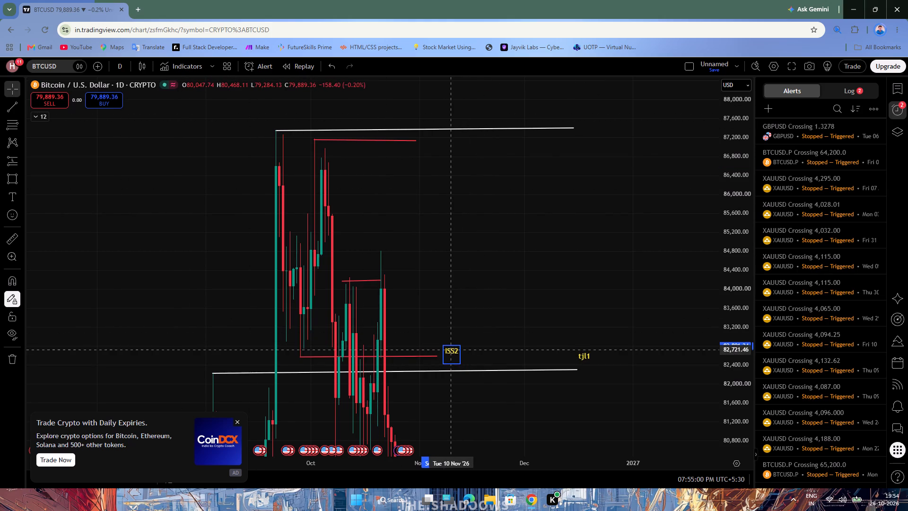
{"action": "left_click_drag", "start_coordinate": [450, 351], "coordinate": [445, 356]}
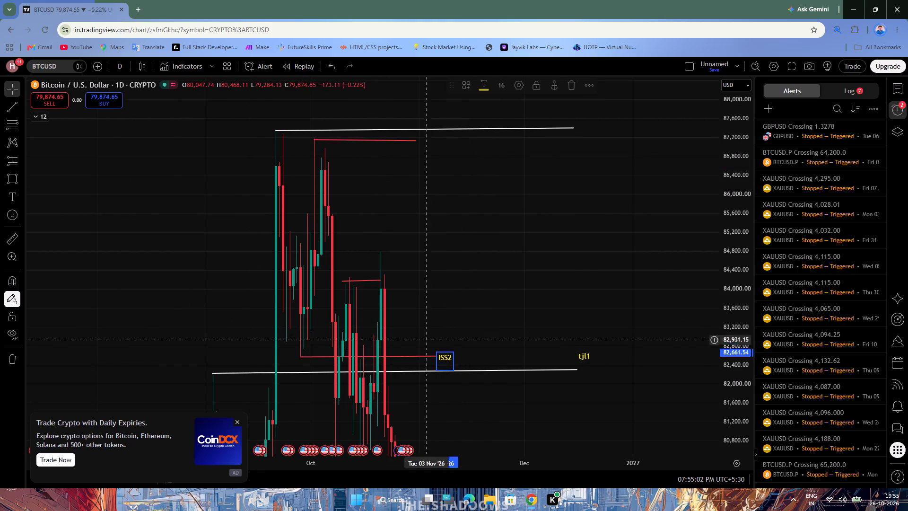
Raise the red 10 October trendline to start at about 84,207 and extend its end into early November at about 84,229.
{"action": "left_click", "coordinate": [360, 280]}
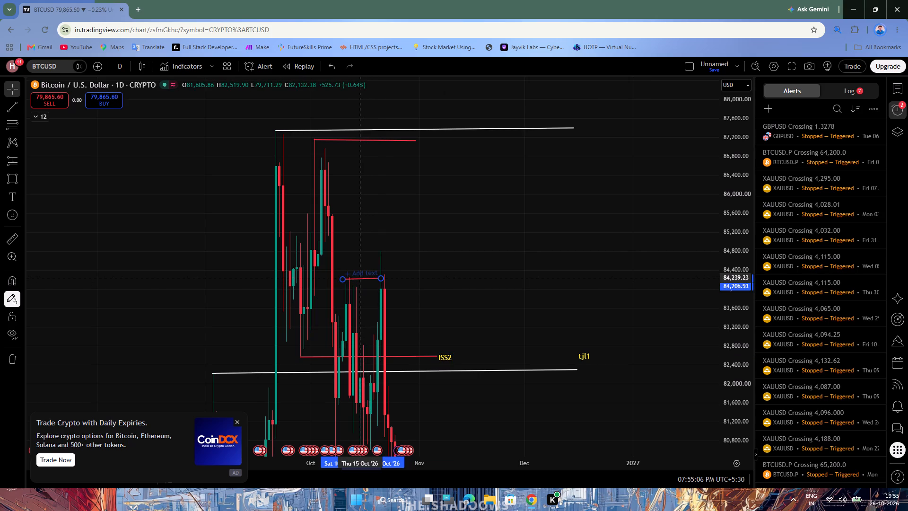
{"action": "left_click_drag", "start_coordinate": [381, 277], "coordinate": [386, 276]}
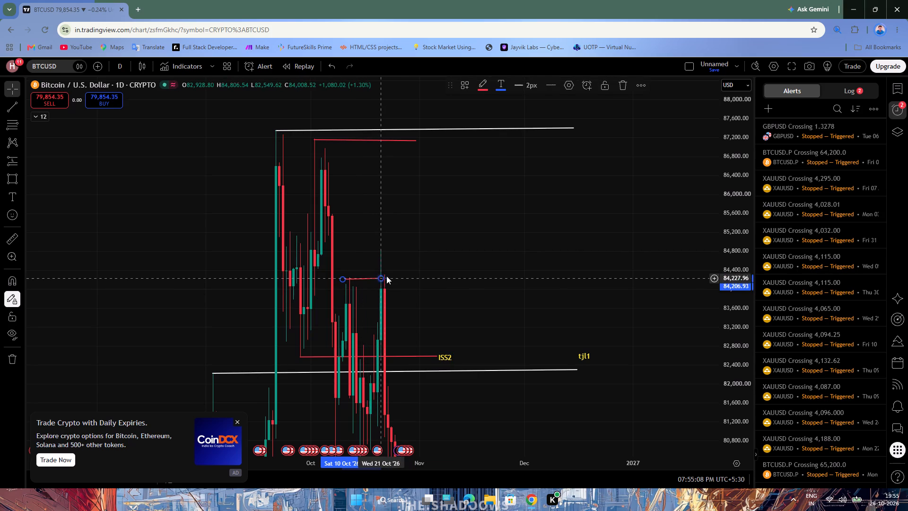
{"action": "left_click_drag", "start_coordinate": [386, 276], "coordinate": [439, 278]}
{"action": "left_click", "coordinate": [439, 278]}
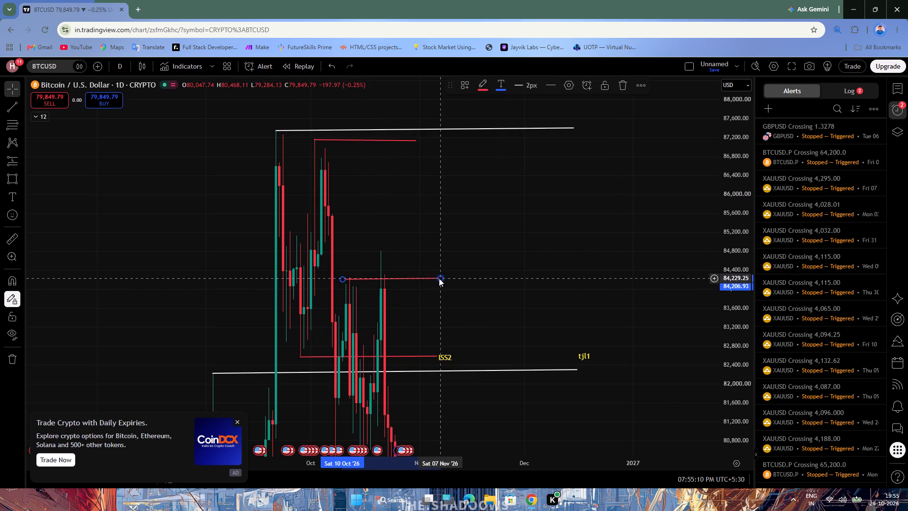
Extend the end of the red 2 October trendline to 1 November and level it at about 87,155.
{"action": "left_click", "coordinate": [416, 141]}
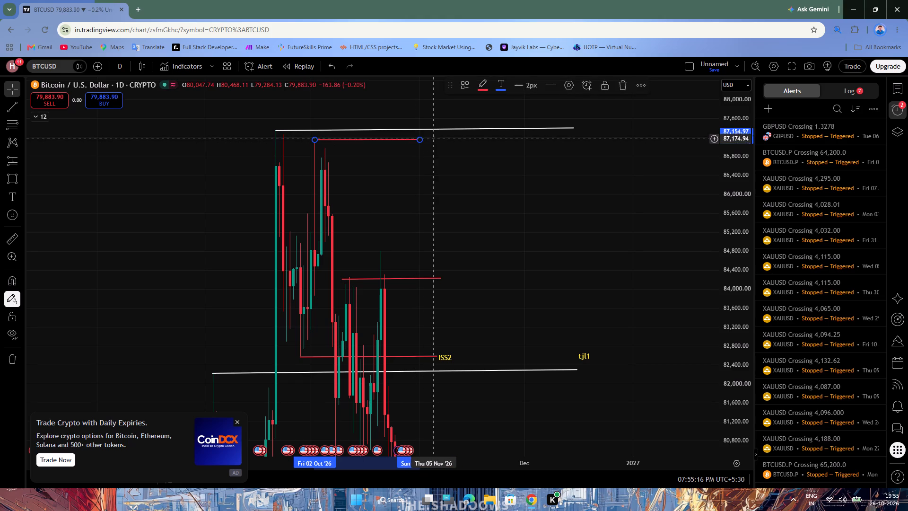
{"action": "left_click", "coordinate": [436, 141]}
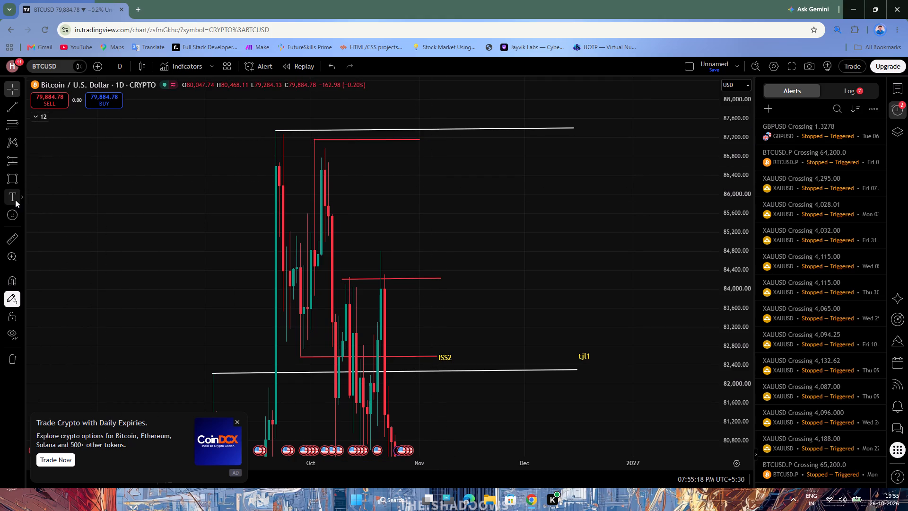
Add a yellow text label ISS3 just beyond the end of the red 2 October trendline, at 3 November near 87,175.
{"action": "left_click", "coordinate": [14, 197]}
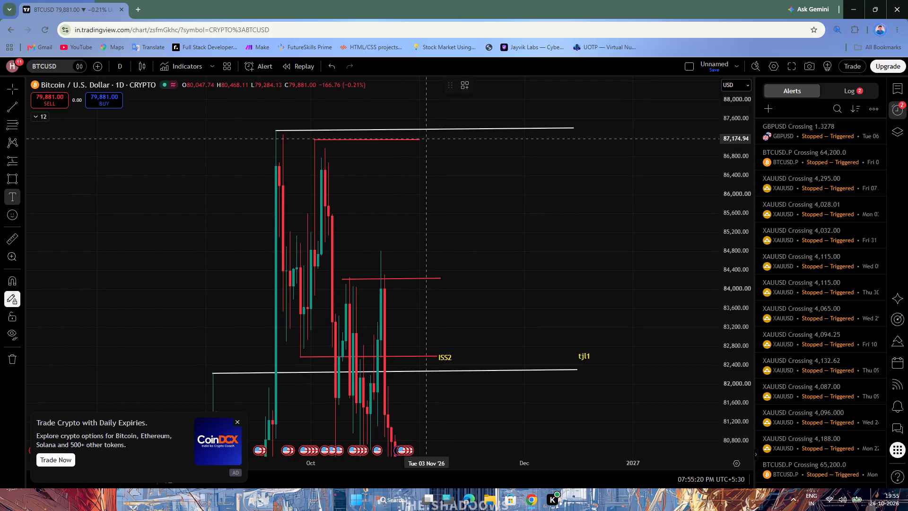
{"action": "left_click", "coordinate": [427, 139]}
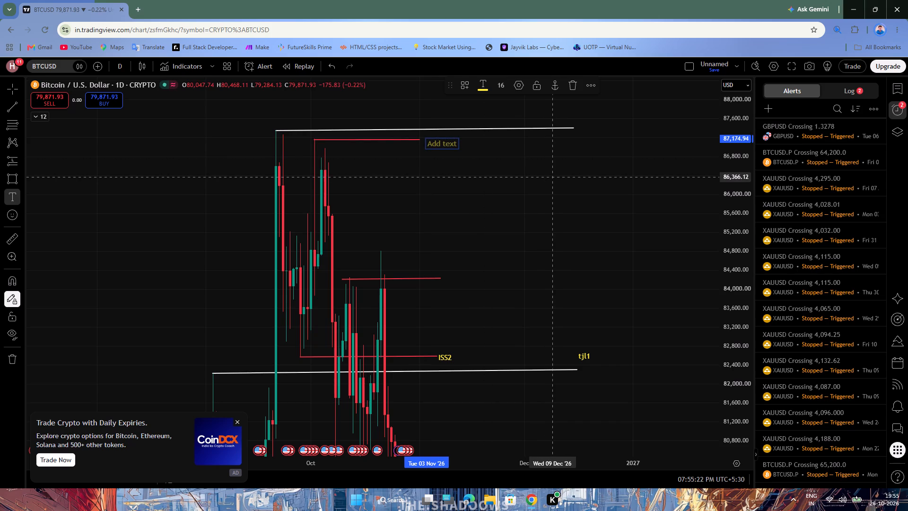
{"action": "type", "text": "ISS"}
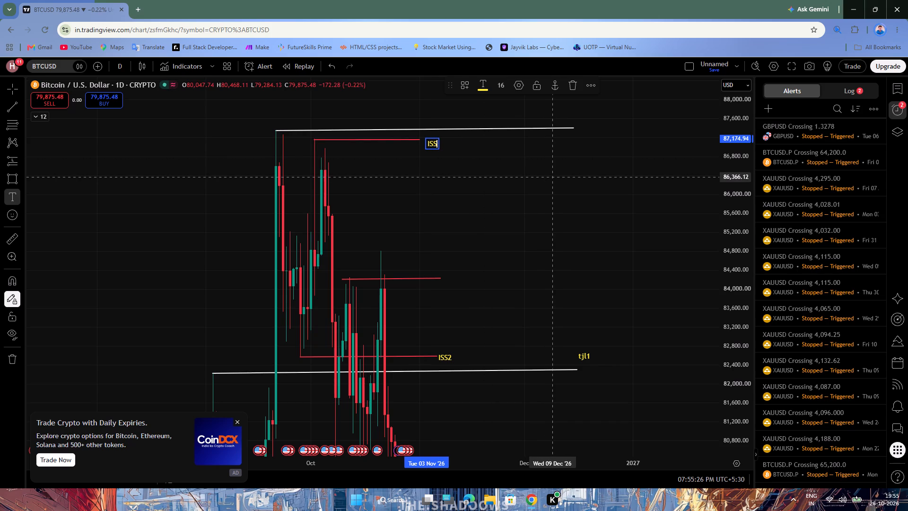
{"action": "key", "text": "3"}
{"action": "key", "text": "Return"}
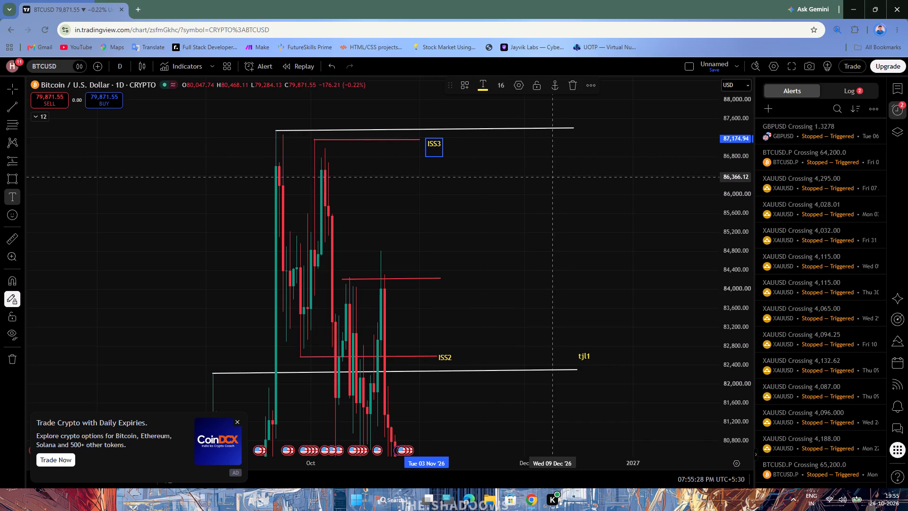
{"action": "left_click", "coordinate": [577, 157]}
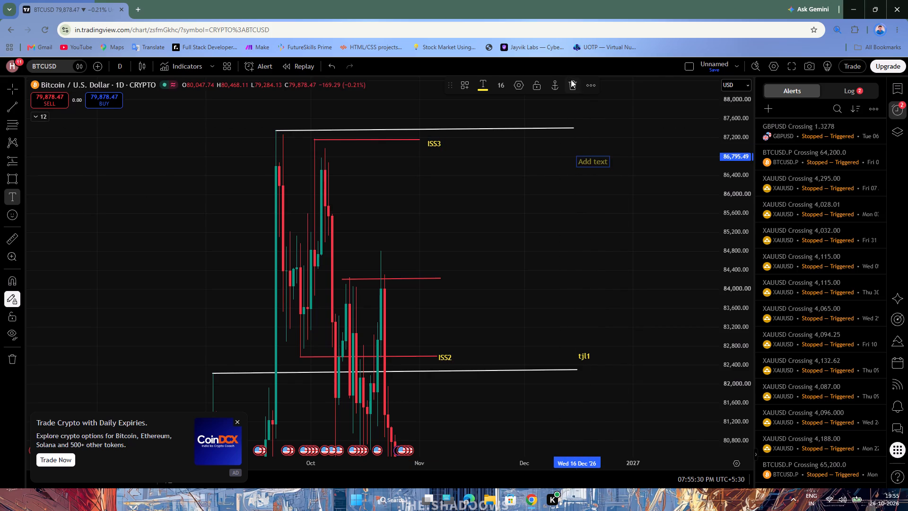
{"action": "left_click", "coordinate": [571, 80]}
Add a yellow text label ISS4 just beyond the end of the red 10 October trendline, at 10 November near 84,240.
{"action": "left_click", "coordinate": [453, 278]}
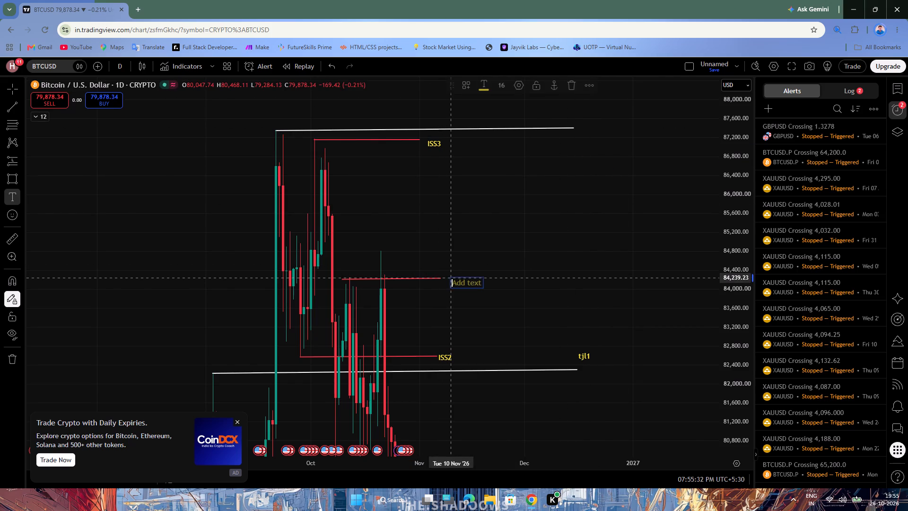
{"action": "type", "text": "ISS"}
{"action": "key", "text": "4"}
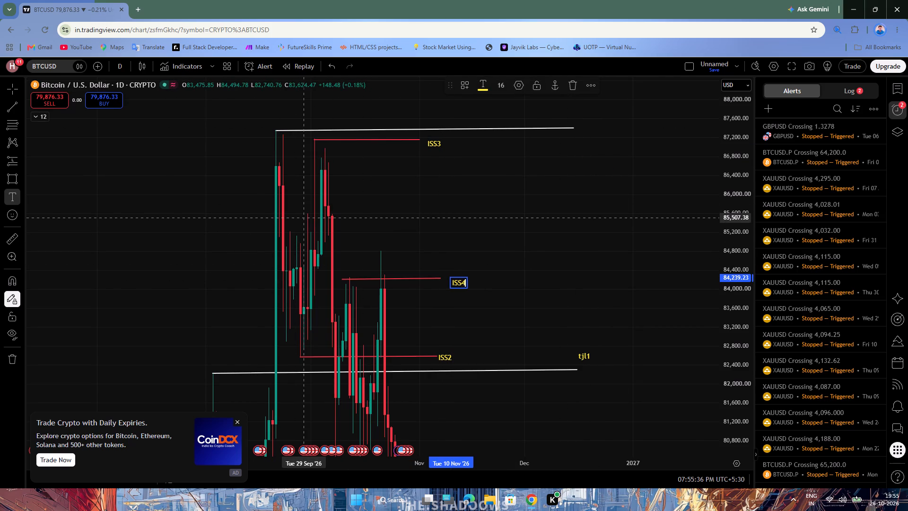
{"action": "left_click", "coordinate": [572, 228]}
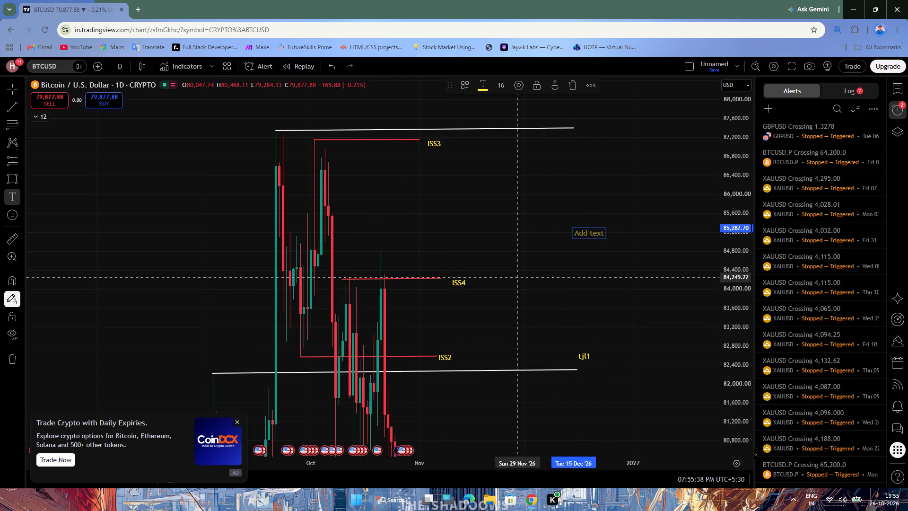
{"action": "left_click", "coordinate": [8, 88]}
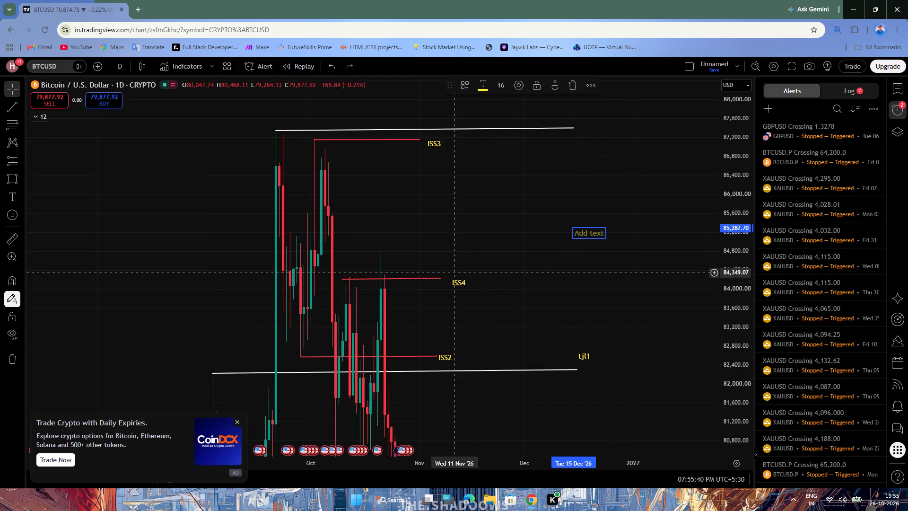
Move the ISS4 and ISS3 labels onto the ends of their red lines, near 84,300 and at 2 November near 87,235.
{"action": "left_click_drag", "start_coordinate": [460, 283], "coordinate": [455, 277]}
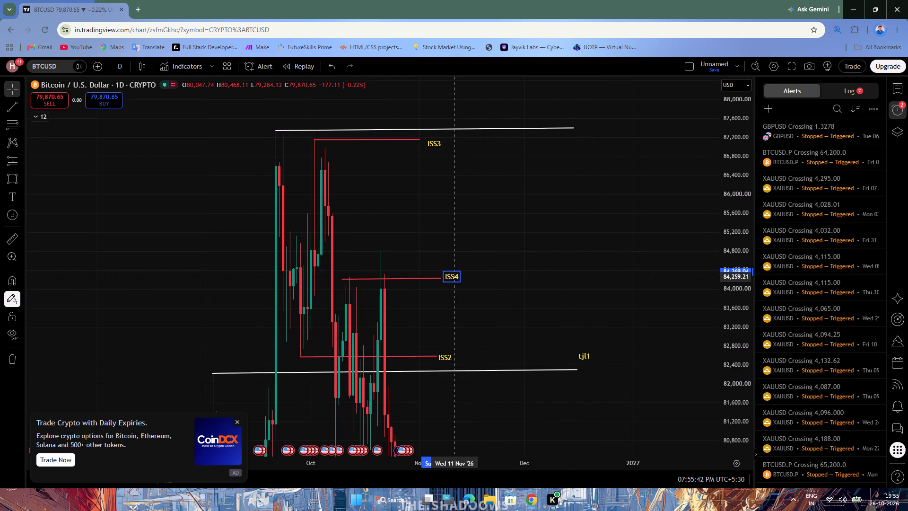
{"action": "left_click_drag", "start_coordinate": [455, 277], "coordinate": [455, 280]}
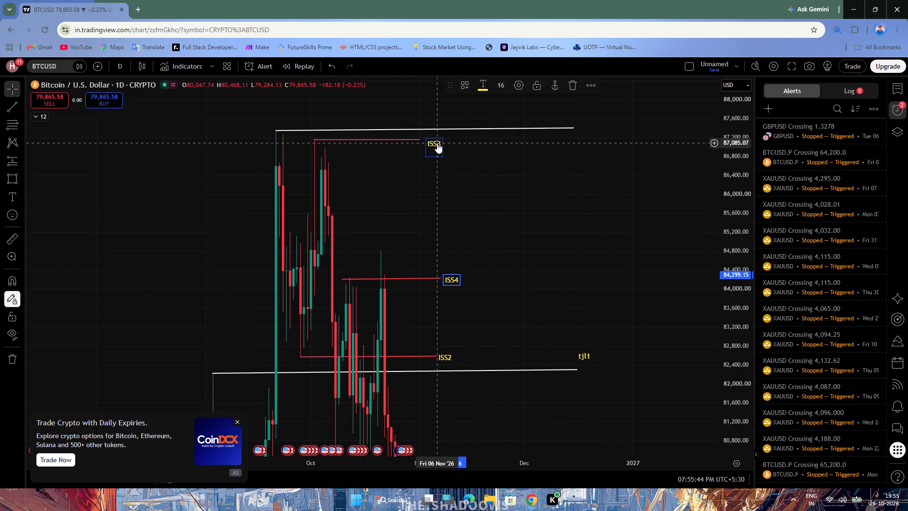
{"action": "left_click", "coordinate": [437, 143]}
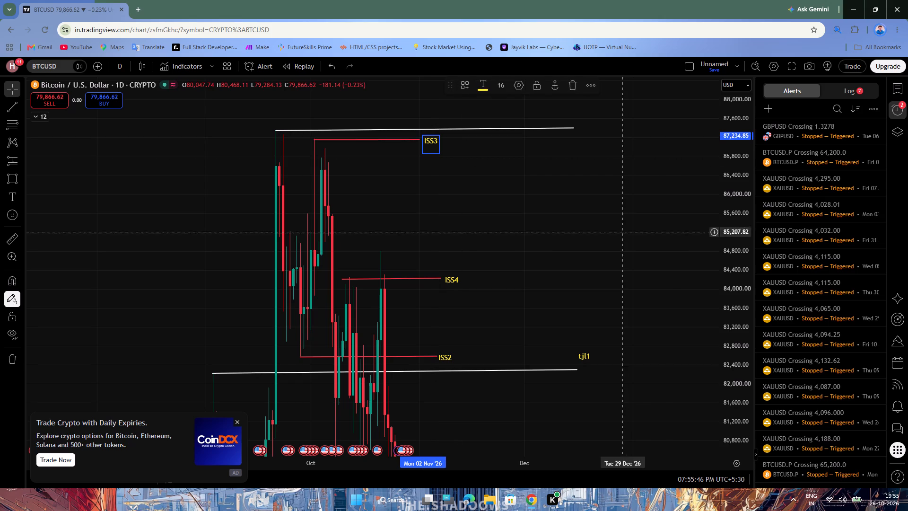
Draw info lines from the 23 September high near 87,380 to 29 September near 82,533, and up to 5 October near 87,153.
{"action": "left_click_drag", "start_coordinate": [666, 305], "coordinate": [653, 207]}
{"action": "left_click_drag", "start_coordinate": [655, 214], "coordinate": [669, 264]}
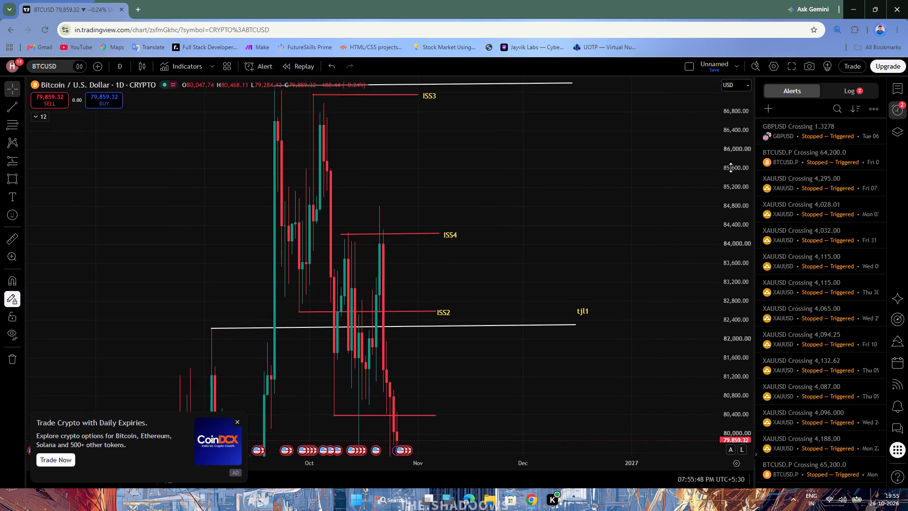
{"action": "left_click_drag", "start_coordinate": [726, 163], "coordinate": [729, 304]}
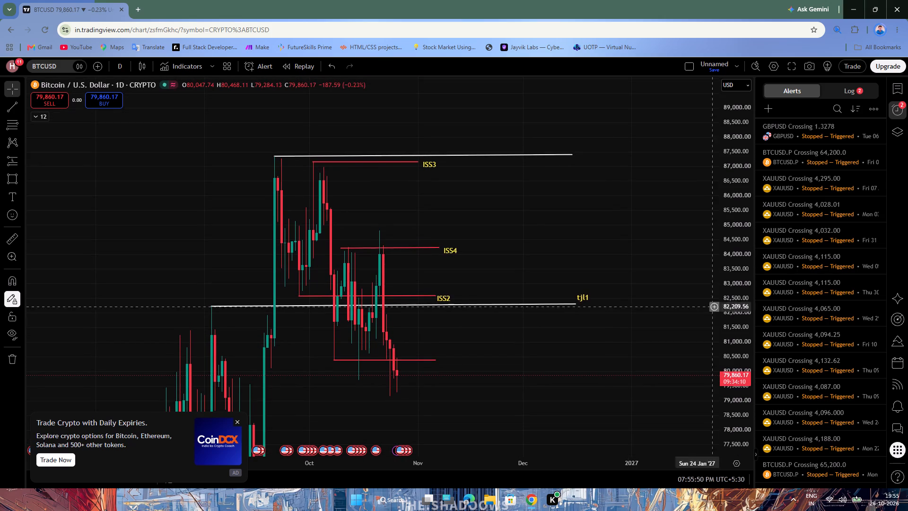
{"action": "left_click", "coordinate": [20, 108]}
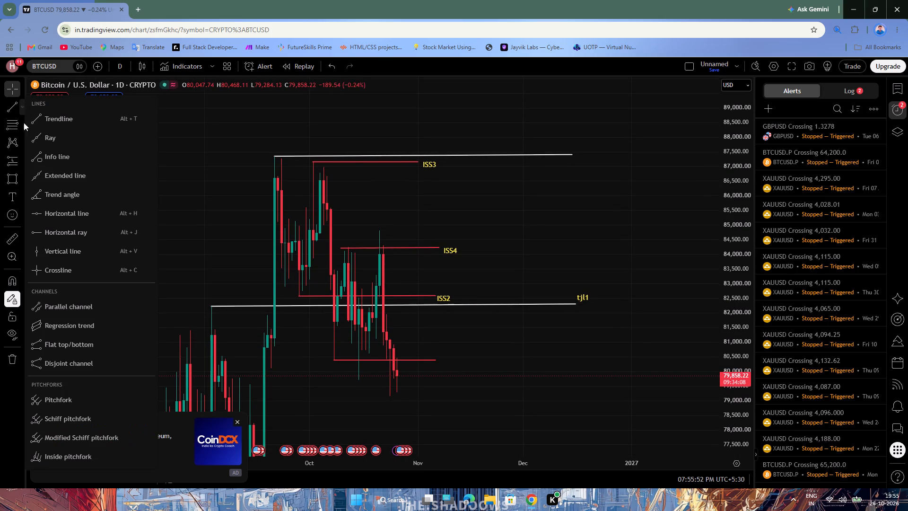
{"action": "left_click", "coordinate": [34, 157]}
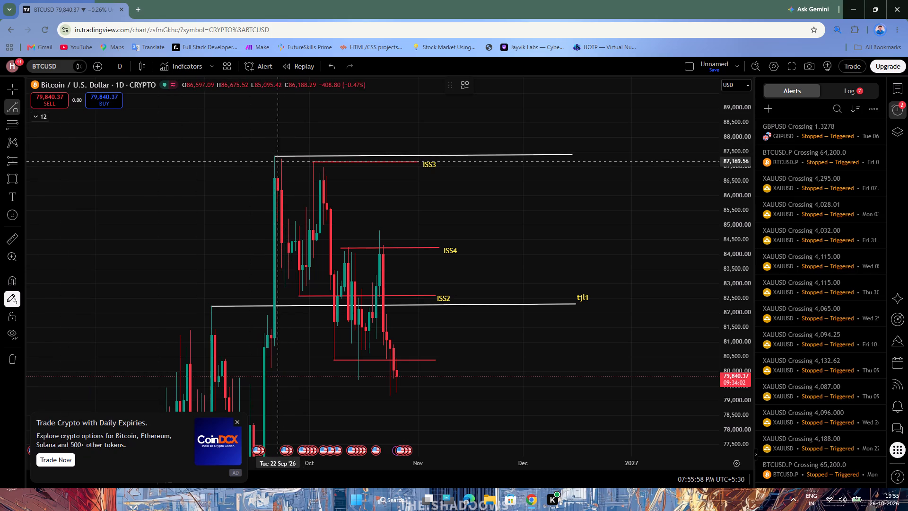
{"action": "left_click", "coordinate": [281, 155]}
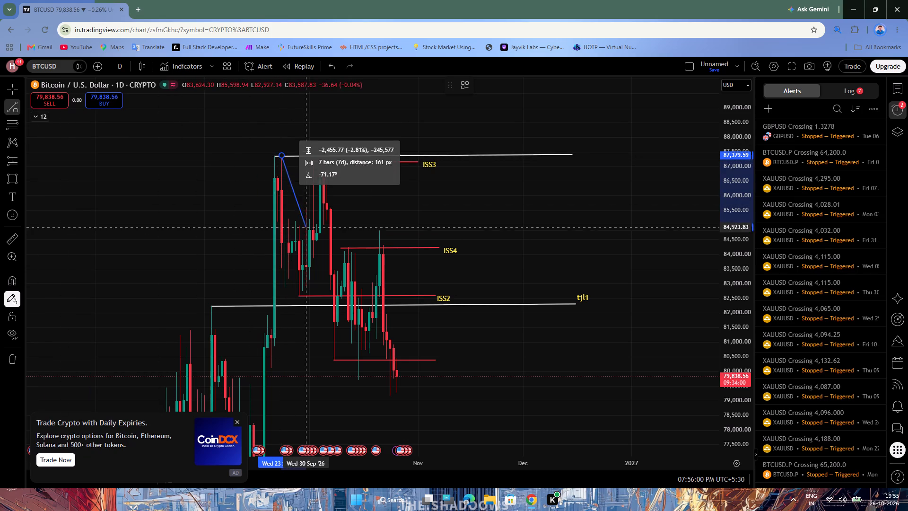
{"action": "left_click", "coordinate": [303, 296]}
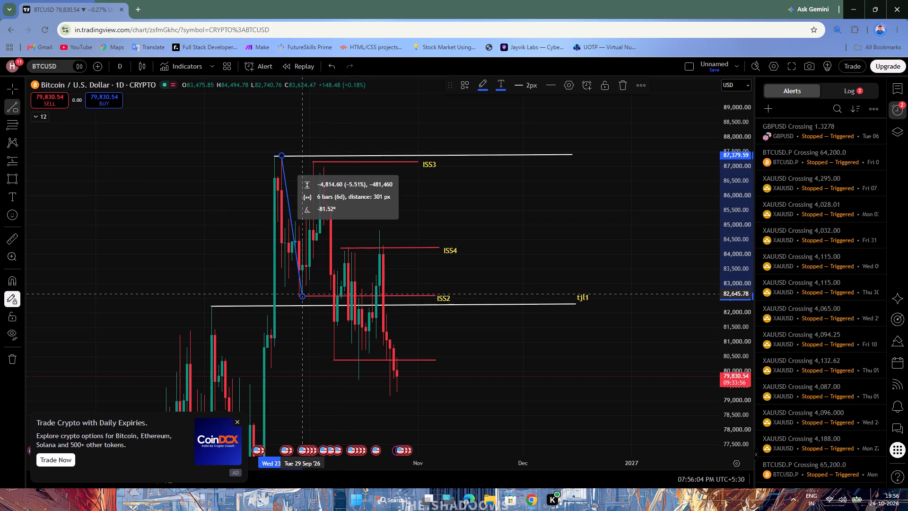
{"action": "left_click_drag", "start_coordinate": [303, 297], "coordinate": [300, 282]}
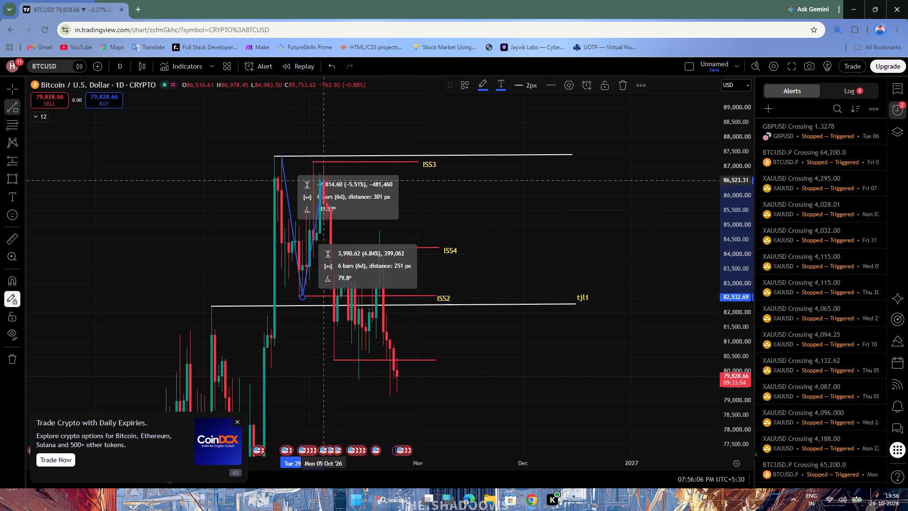
{"action": "left_click", "coordinate": [323, 162]}
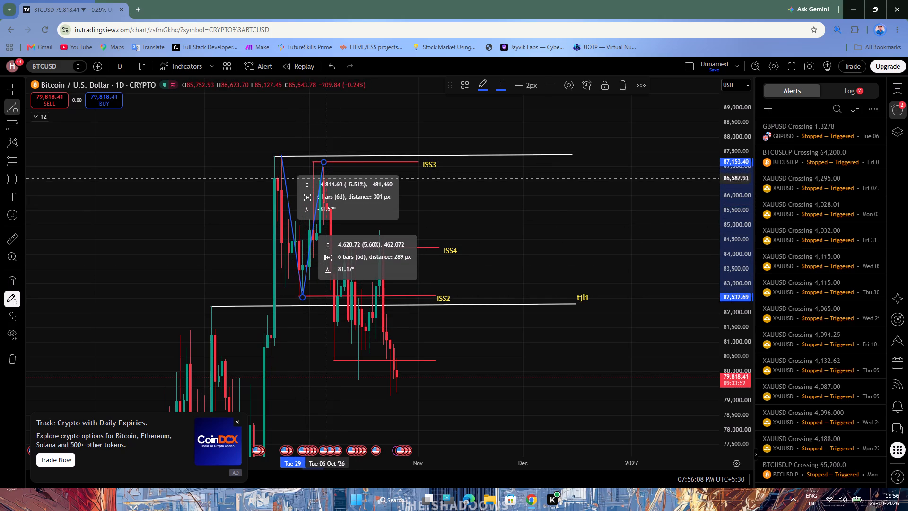
Continue the info-line zigzag from 6 October near 87,186 to 9 October near 80,352, 21 October near 84,164 and 26 October near 79,140.
{"action": "left_click", "coordinate": [325, 161]}
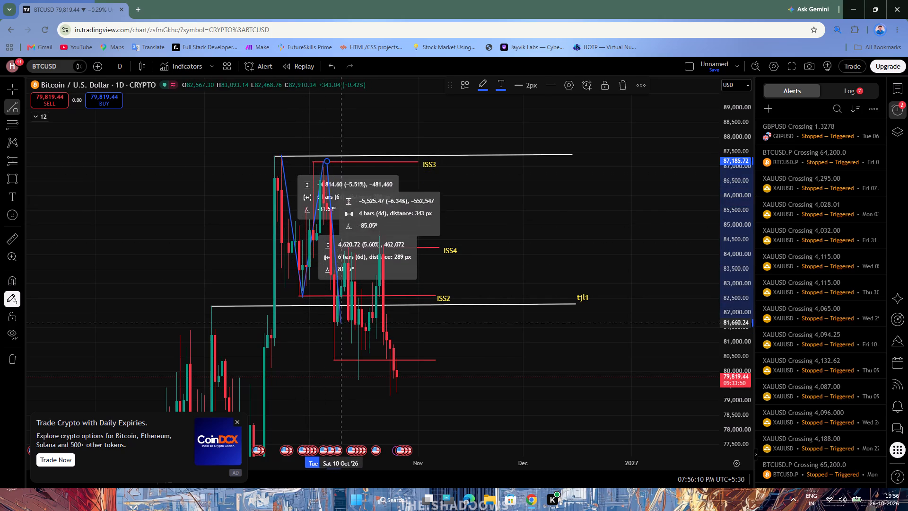
{"action": "left_click", "coordinate": [336, 360]}
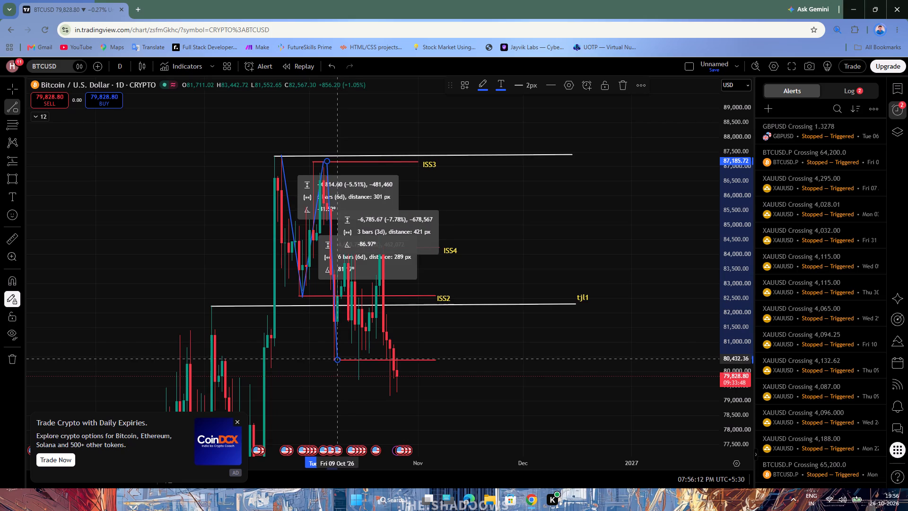
{"action": "left_click_drag", "start_coordinate": [336, 361], "coordinate": [343, 340]}
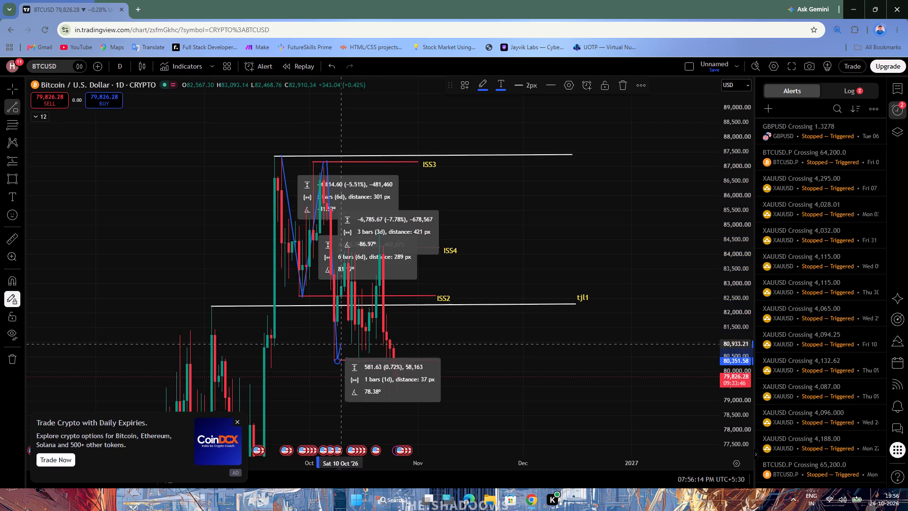
{"action": "left_click_drag", "start_coordinate": [343, 340], "coordinate": [380, 247]}
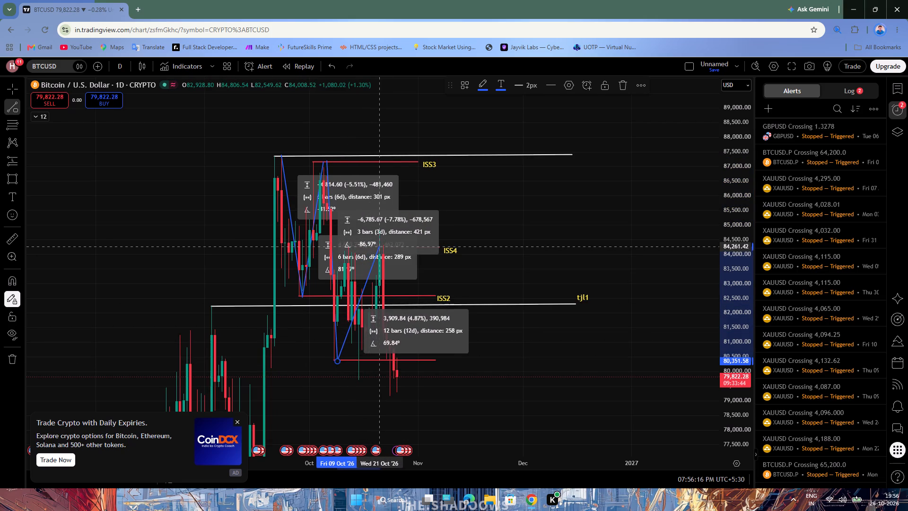
{"action": "left_click_drag", "start_coordinate": [380, 247], "coordinate": [380, 249]}
{"action": "left_click", "coordinate": [380, 249]}
{"action": "left_click_drag", "start_coordinate": [380, 249], "coordinate": [392, 344]}
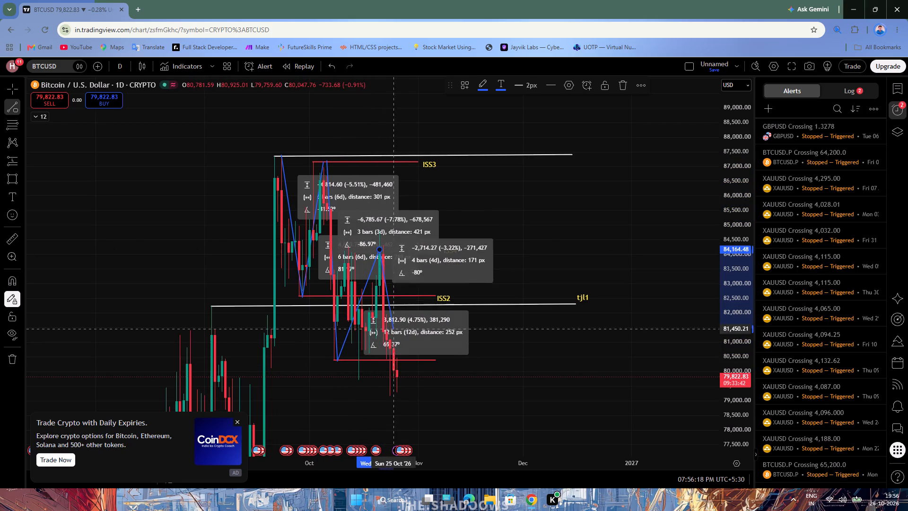
{"action": "left_click_drag", "start_coordinate": [392, 344], "coordinate": [398, 396]}
{"action": "left_click", "coordinate": [398, 396]}
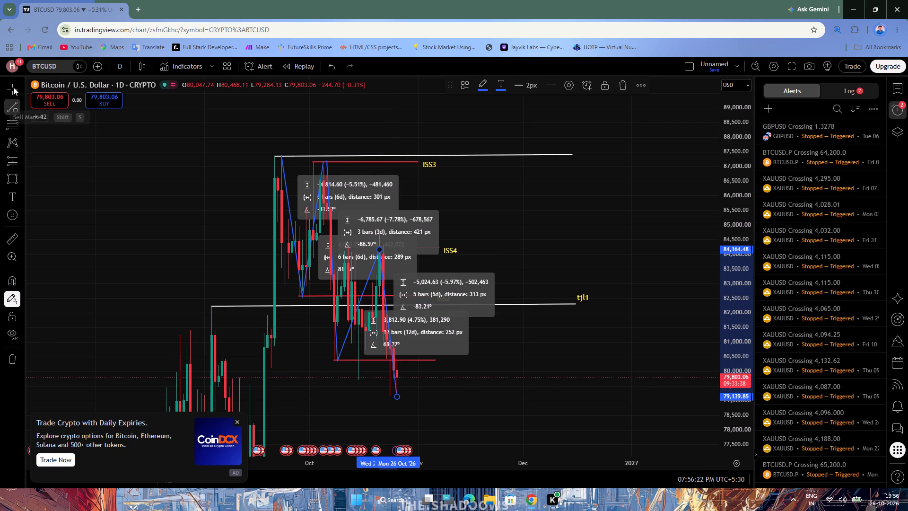
{"action": "left_click", "coordinate": [13, 87]}
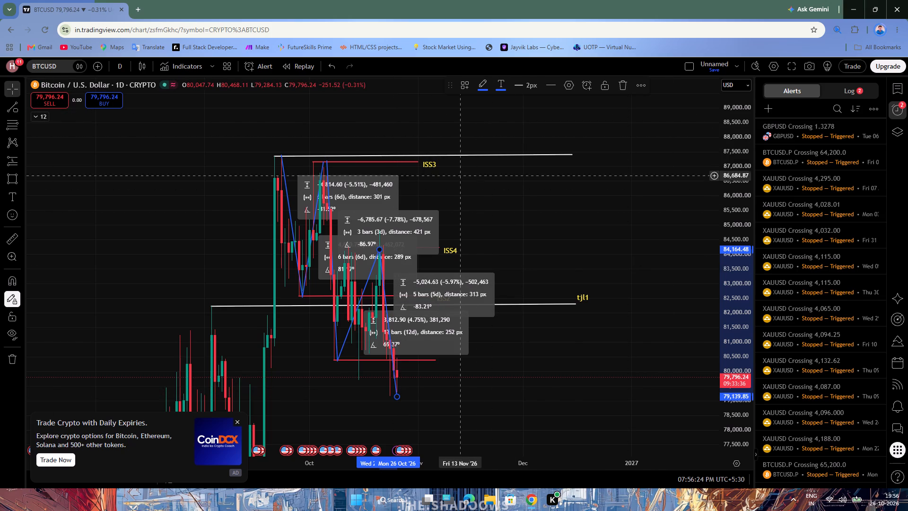
Turn off Always show stats for the info line from 21 October to 26 October and apply the change.
{"action": "left_click", "coordinate": [567, 84]}
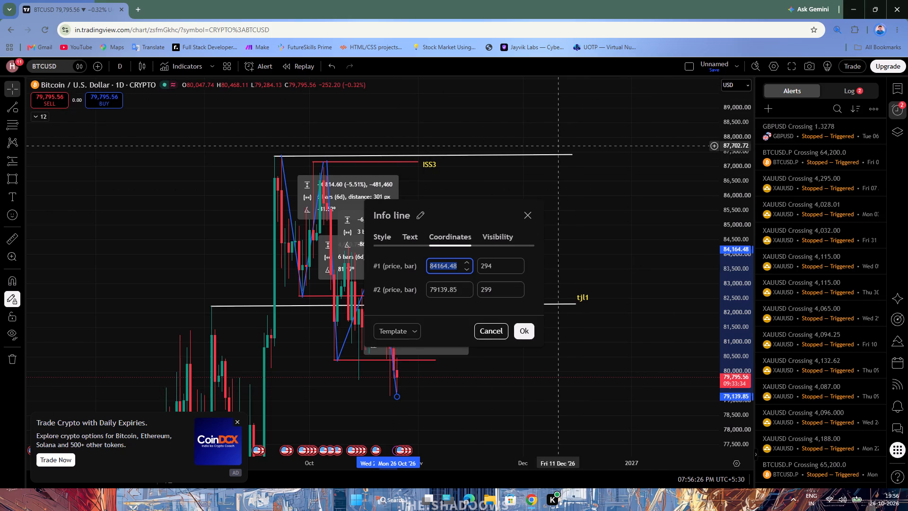
{"action": "left_click", "coordinate": [412, 239]}
{"action": "left_click", "coordinate": [374, 235]}
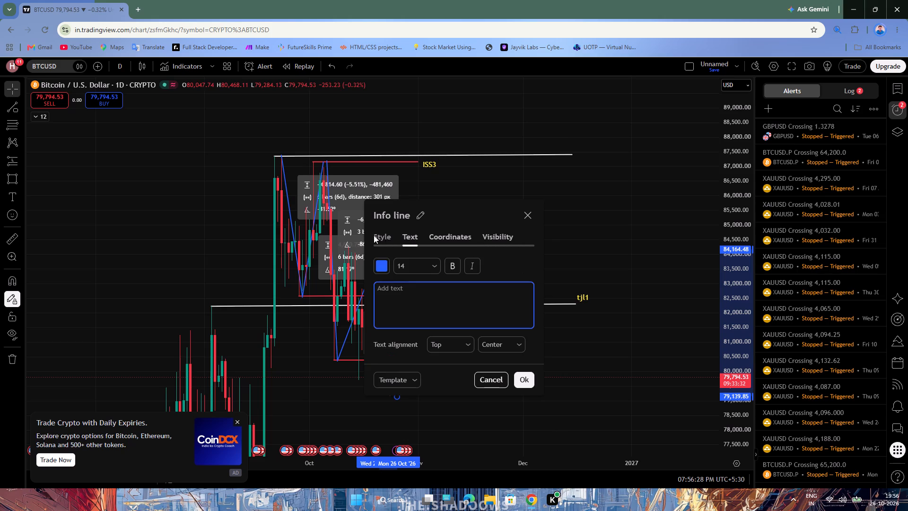
{"action": "left_click", "coordinate": [403, 239]}
{"action": "left_click", "coordinate": [447, 240]}
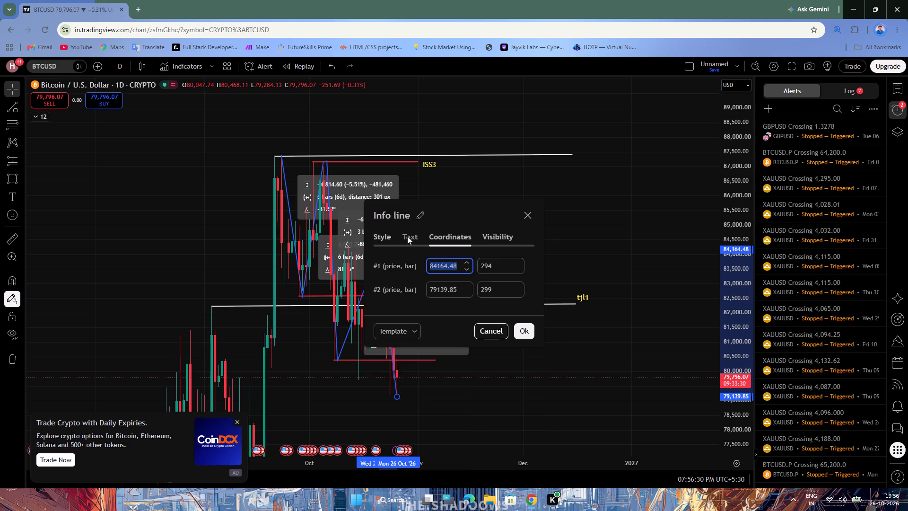
{"action": "left_click", "coordinate": [382, 234]}
{"action": "scroll", "coordinate": [404, 268], "scroll_direction": "down", "scroll_amount": 3}
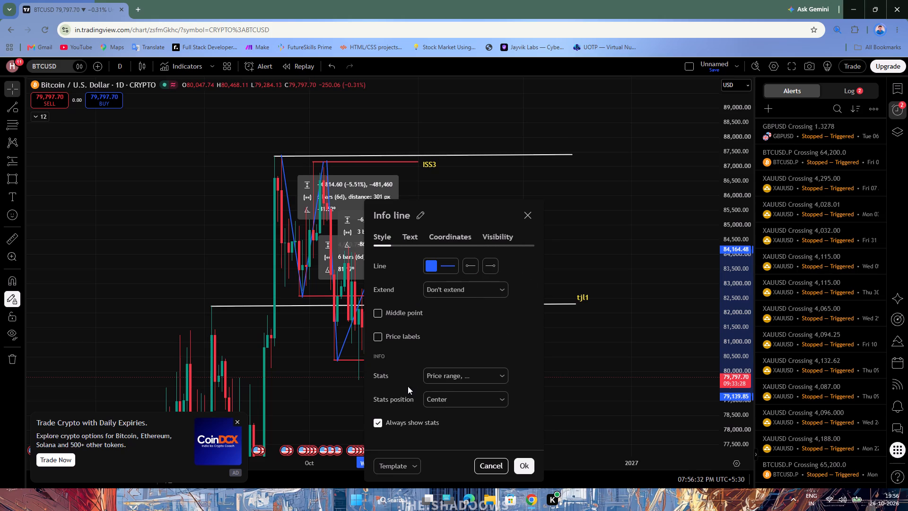
{"action": "left_click", "coordinate": [381, 420]}
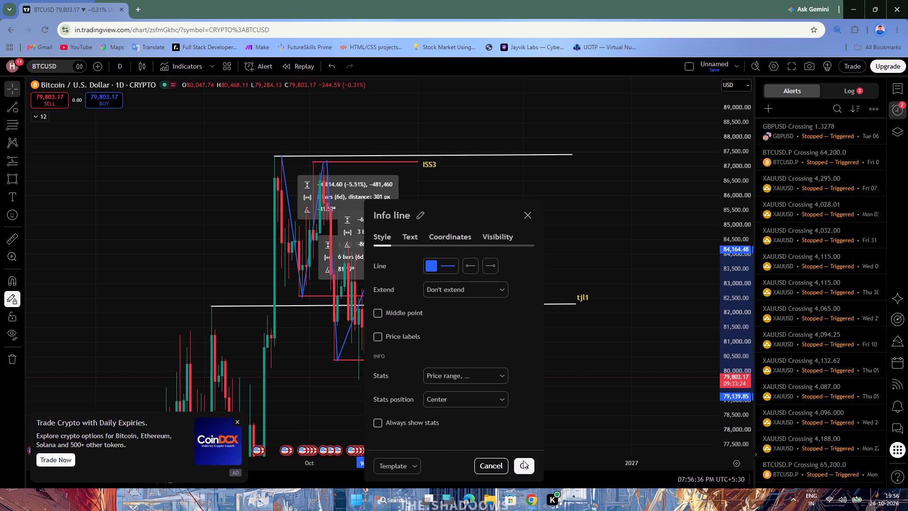
{"action": "left_click", "coordinate": [526, 461]}
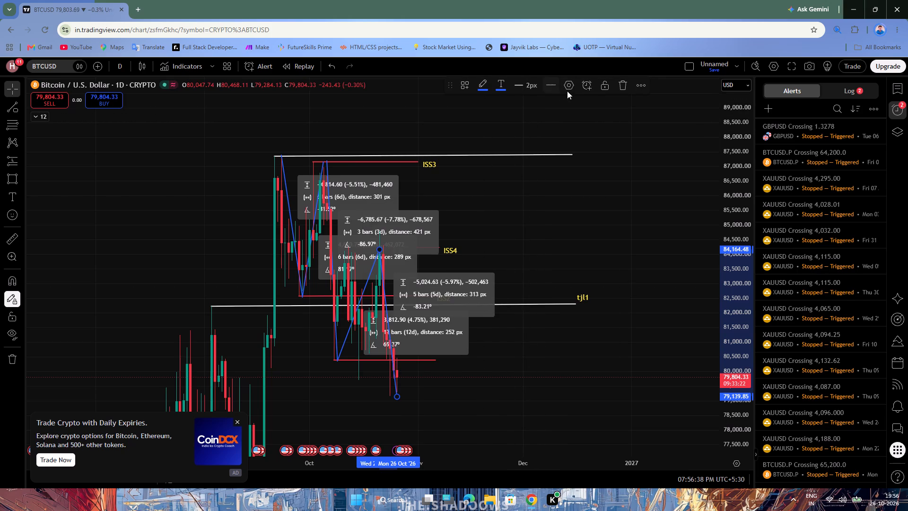
Examine the same info line's style, text, coordinates and visibility settings, and close them without changing anything.
{"action": "left_click", "coordinate": [570, 84]}
{"action": "left_click", "coordinate": [452, 172]}
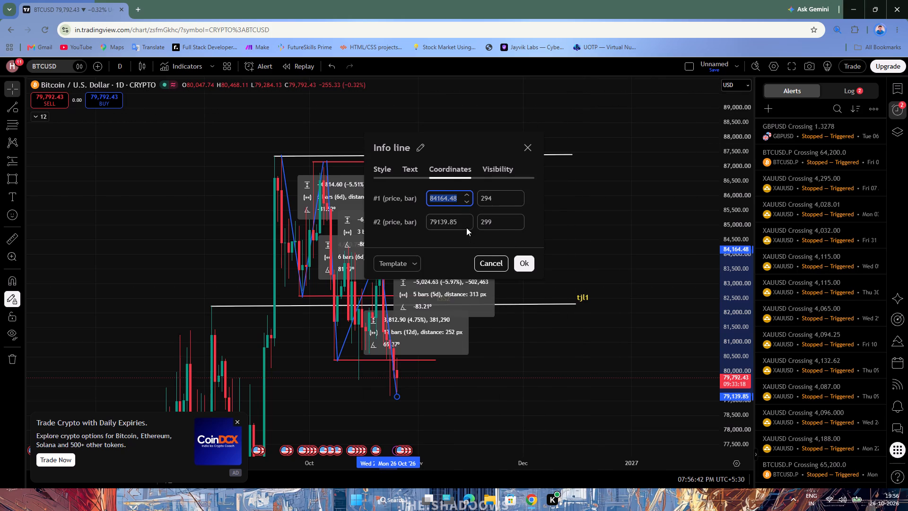
{"action": "left_click", "coordinate": [487, 165]}
{"action": "left_click", "coordinate": [459, 164]}
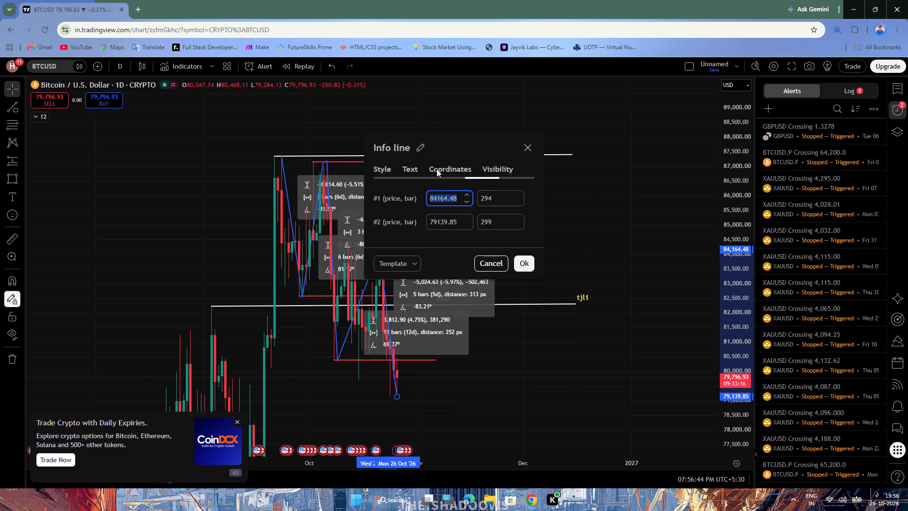
{"action": "left_click", "coordinate": [419, 174]}
{"action": "left_click", "coordinate": [403, 168]}
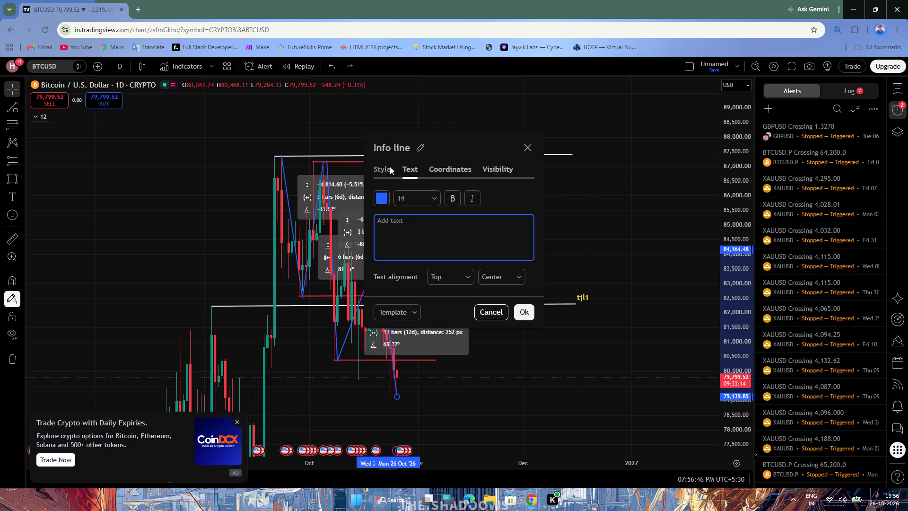
{"action": "left_click", "coordinate": [385, 166]}
{"action": "scroll", "coordinate": [458, 235], "scroll_direction": "down", "scroll_amount": 5}
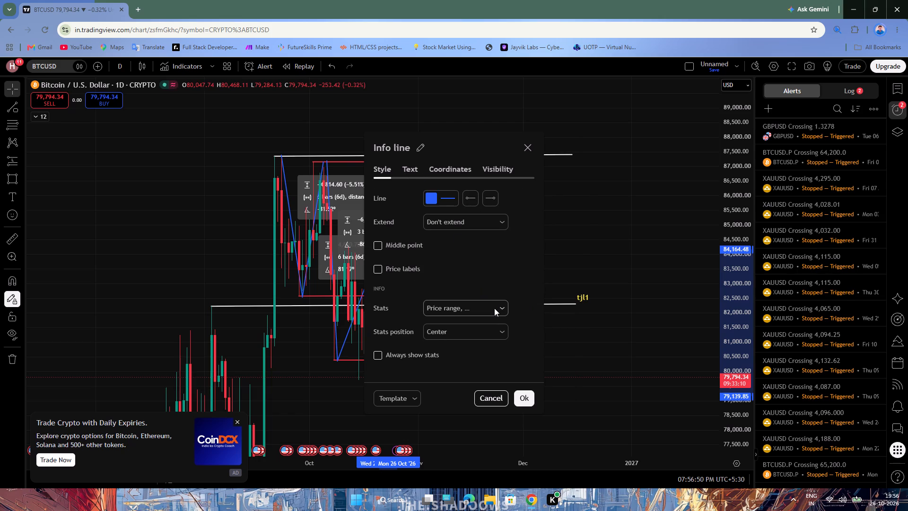
{"action": "left_click", "coordinate": [378, 273]}
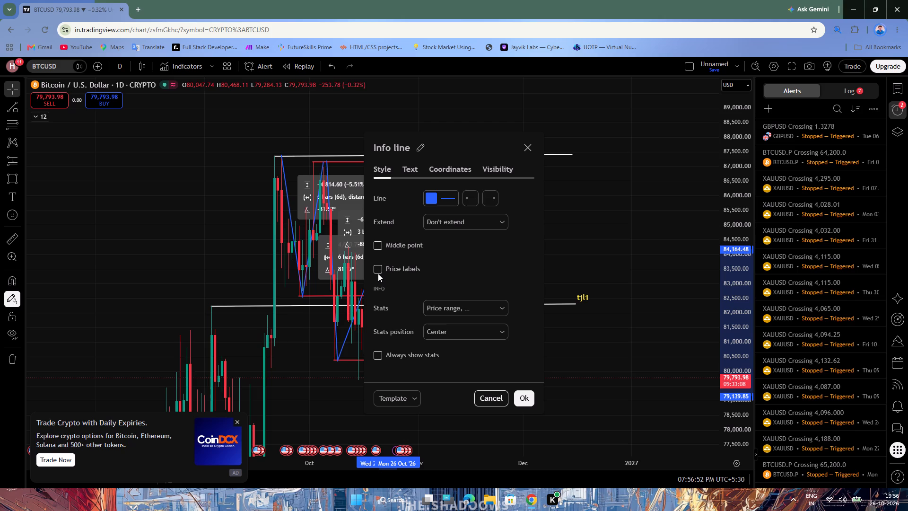
{"action": "left_click", "coordinate": [378, 271]}
{"action": "left_click", "coordinate": [379, 269]}
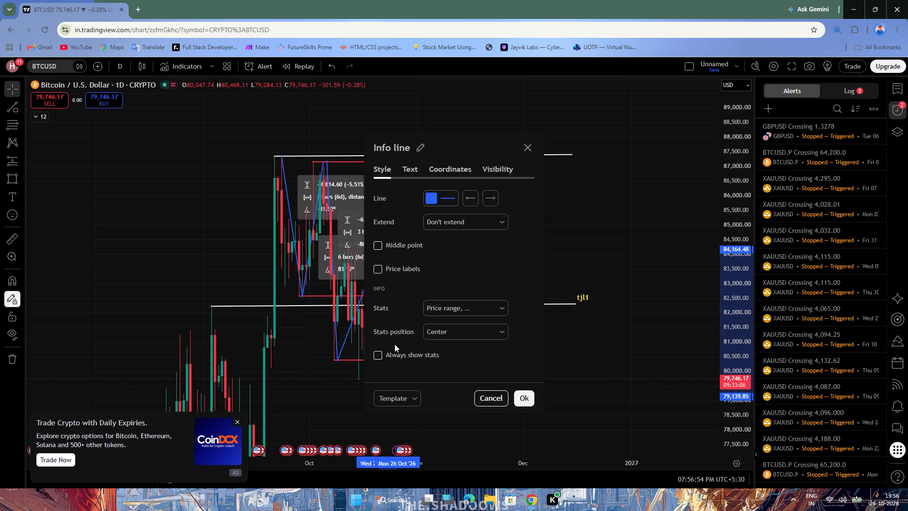
{"action": "left_click", "coordinate": [380, 353]}
{"action": "left_click", "coordinate": [377, 353]}
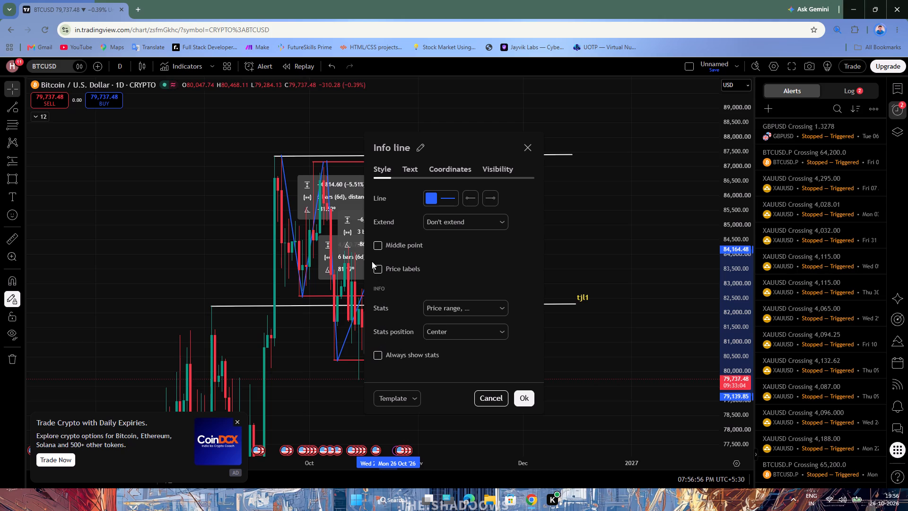
{"action": "left_click", "coordinate": [383, 242]}
{"action": "left_click", "coordinate": [381, 242]}
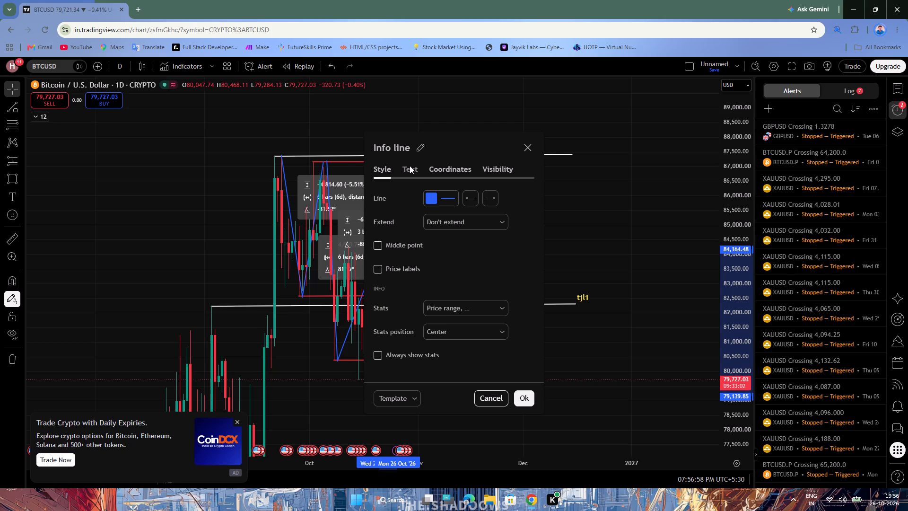
{"action": "left_click", "coordinate": [410, 166]}
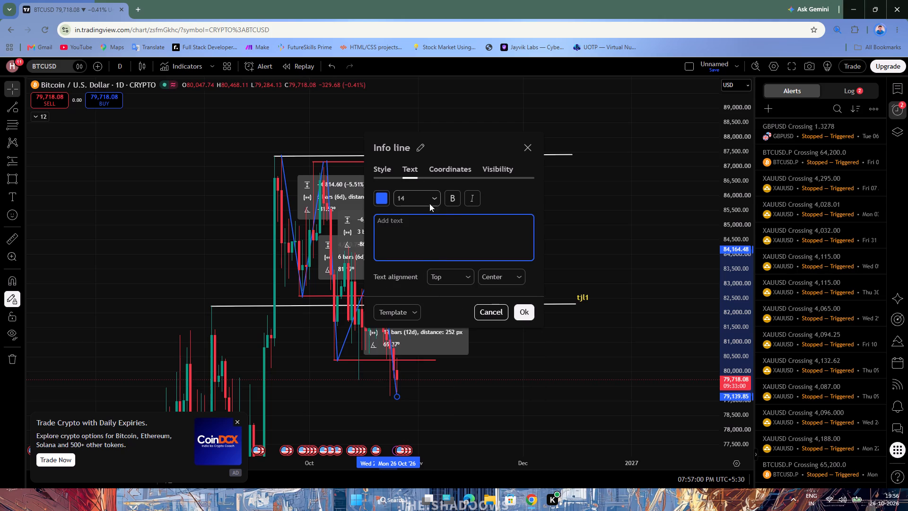
{"action": "left_click", "coordinate": [457, 174]}
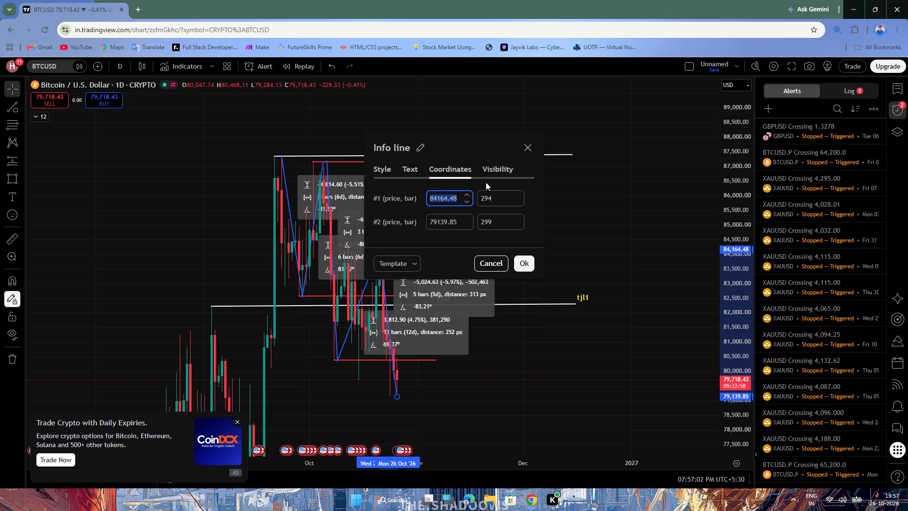
{"action": "left_click", "coordinate": [492, 176]}
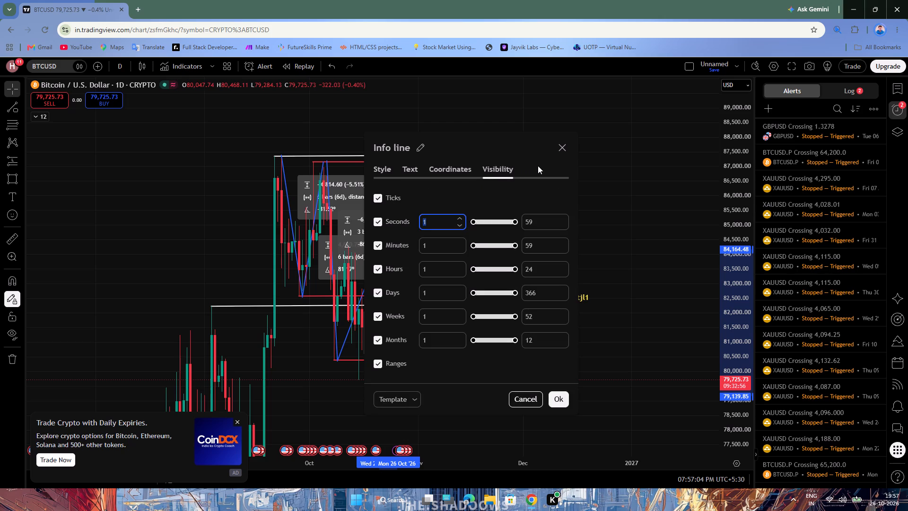
{"action": "left_click", "coordinate": [567, 152]}
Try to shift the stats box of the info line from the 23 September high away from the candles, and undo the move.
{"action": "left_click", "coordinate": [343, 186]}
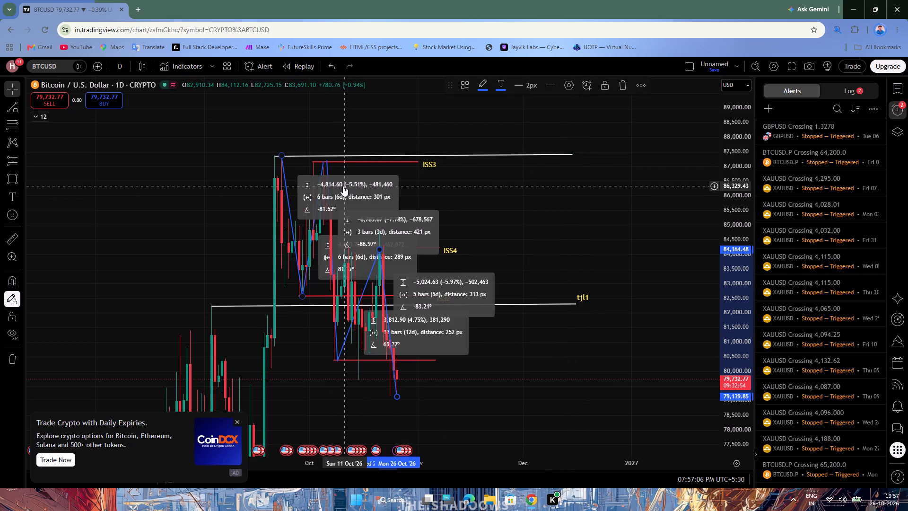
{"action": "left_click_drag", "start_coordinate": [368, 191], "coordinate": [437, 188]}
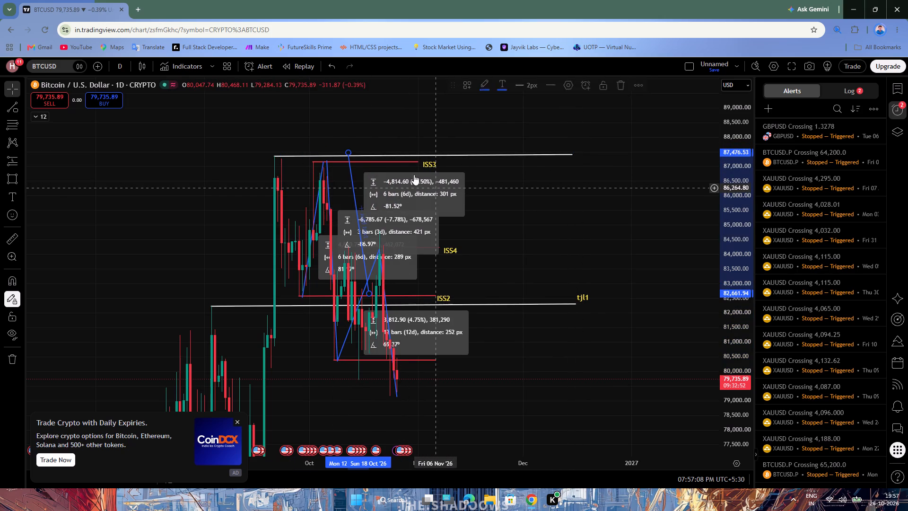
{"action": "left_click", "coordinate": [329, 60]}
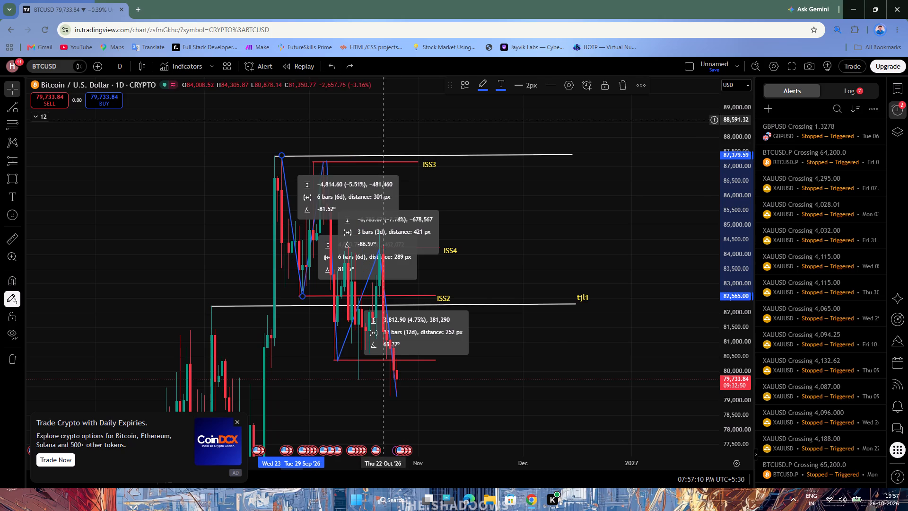
Open the style settings of the info line from the 23 September high to the 29 September low.
{"action": "left_click", "coordinate": [565, 87]}
{"action": "left_click", "coordinate": [365, 170]}
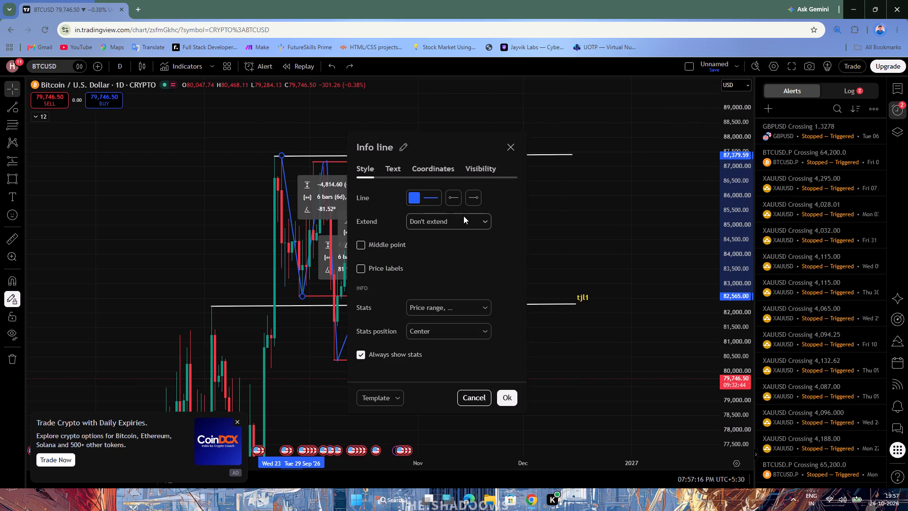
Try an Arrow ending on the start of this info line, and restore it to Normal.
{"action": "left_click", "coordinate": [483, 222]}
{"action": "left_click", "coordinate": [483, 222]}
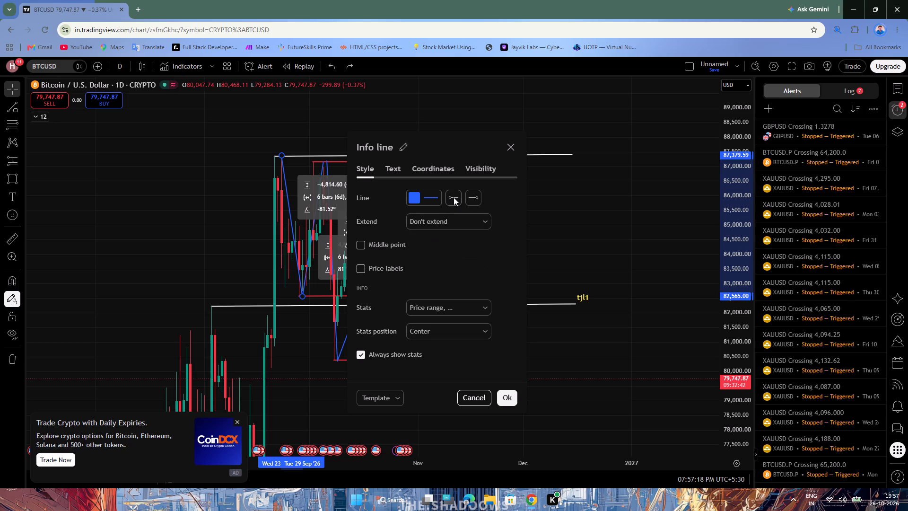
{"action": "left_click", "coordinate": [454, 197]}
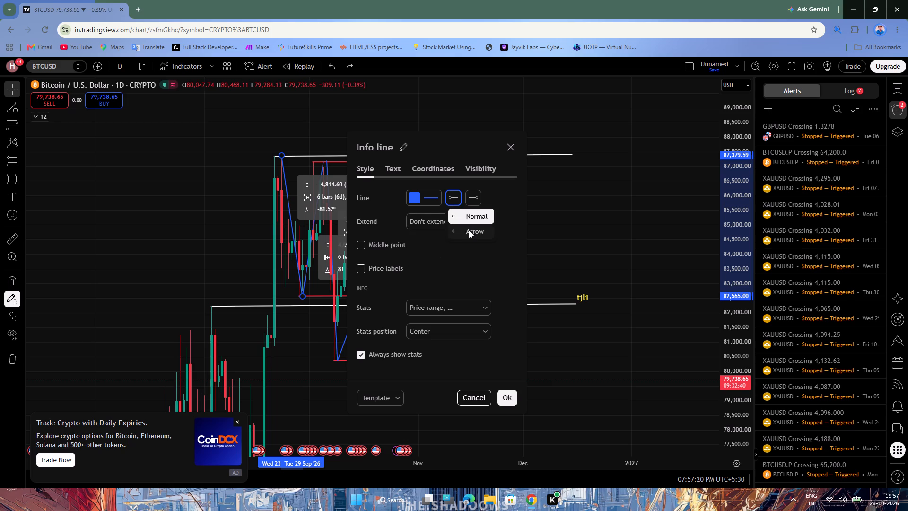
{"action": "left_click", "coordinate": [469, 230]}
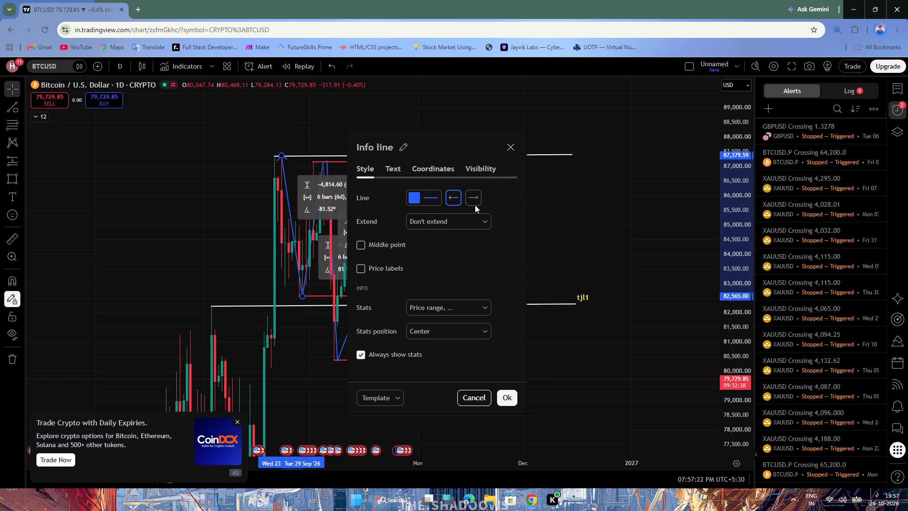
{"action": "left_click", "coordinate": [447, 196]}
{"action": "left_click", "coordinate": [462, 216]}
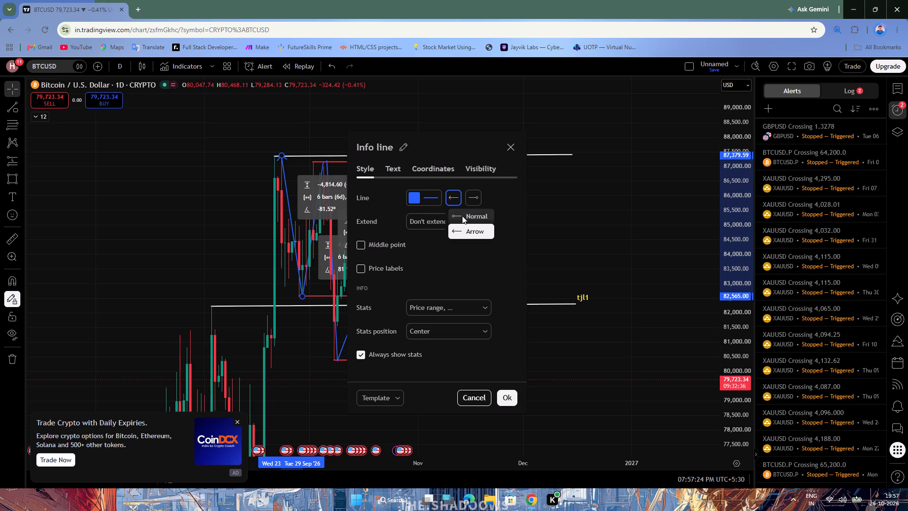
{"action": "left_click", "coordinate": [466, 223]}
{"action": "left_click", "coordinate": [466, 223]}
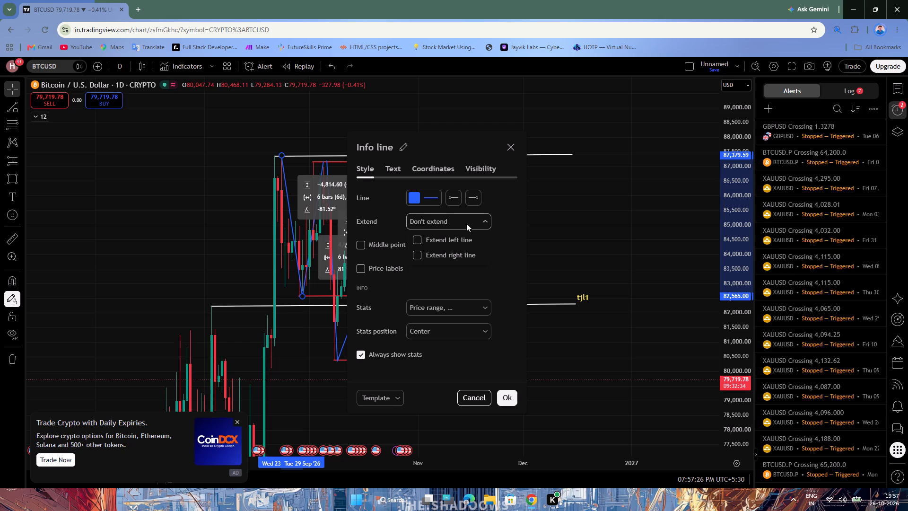
Hide all of this info line's stats: angle, distance, date/time range, bars range, change in pips, percent change and price range.
{"action": "left_click", "coordinate": [452, 303]}
{"action": "scroll", "coordinate": [454, 327], "scroll_direction": "down", "scroll_amount": 2}
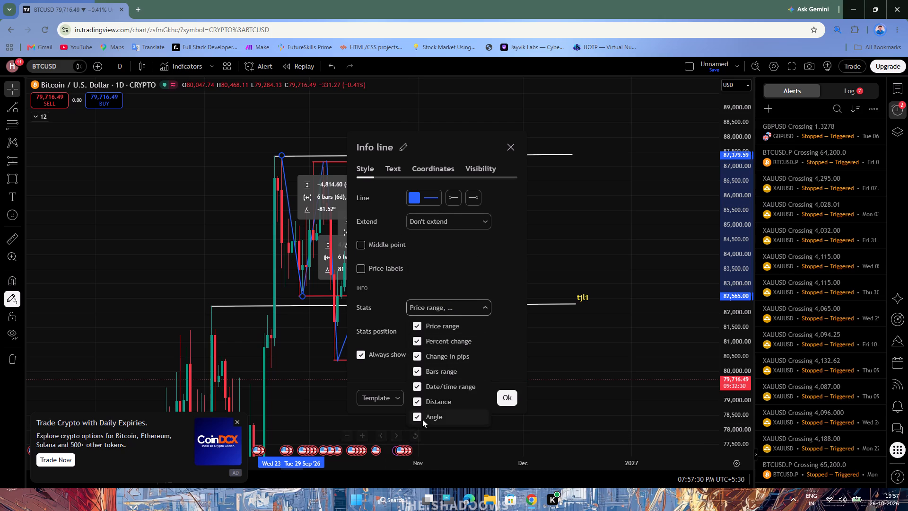
{"action": "left_click", "coordinate": [422, 418]}
{"action": "left_click", "coordinate": [417, 403]}
{"action": "left_click", "coordinate": [417, 388]}
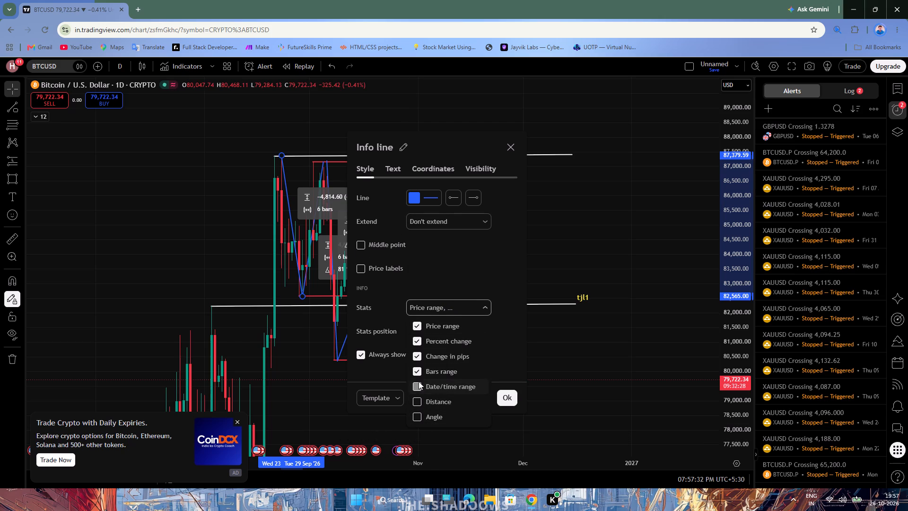
{"action": "left_click", "coordinate": [421, 370]}
{"action": "left_click", "coordinate": [424, 358]}
{"action": "left_click", "coordinate": [425, 342]}
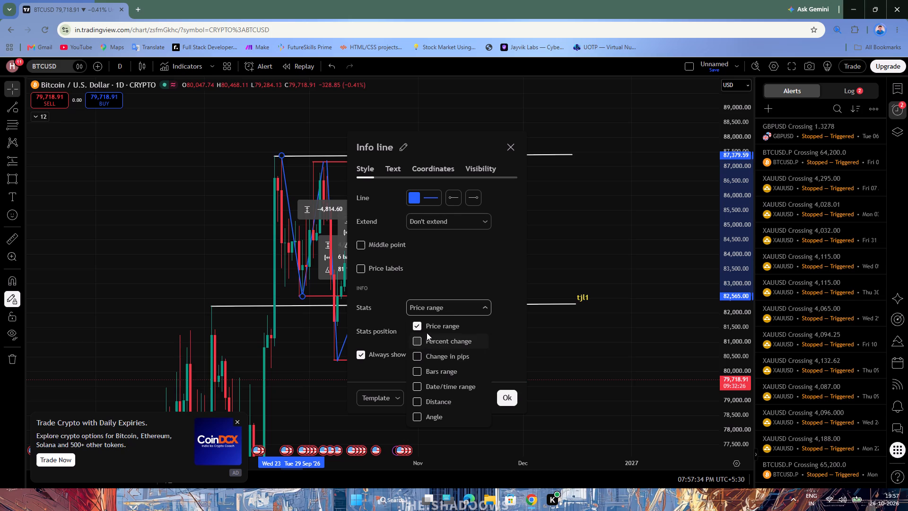
{"action": "left_click", "coordinate": [428, 326]}
{"action": "left_click", "coordinate": [478, 312]}
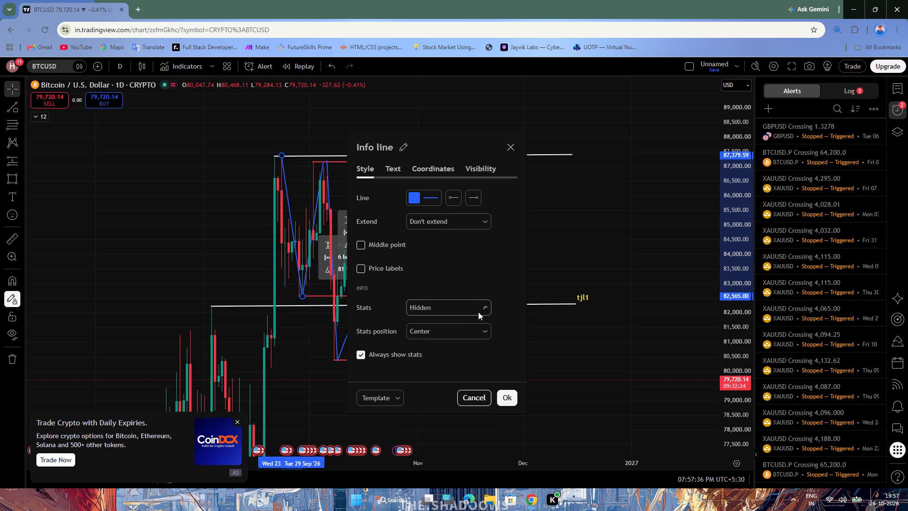
{"action": "left_click", "coordinate": [474, 333]}
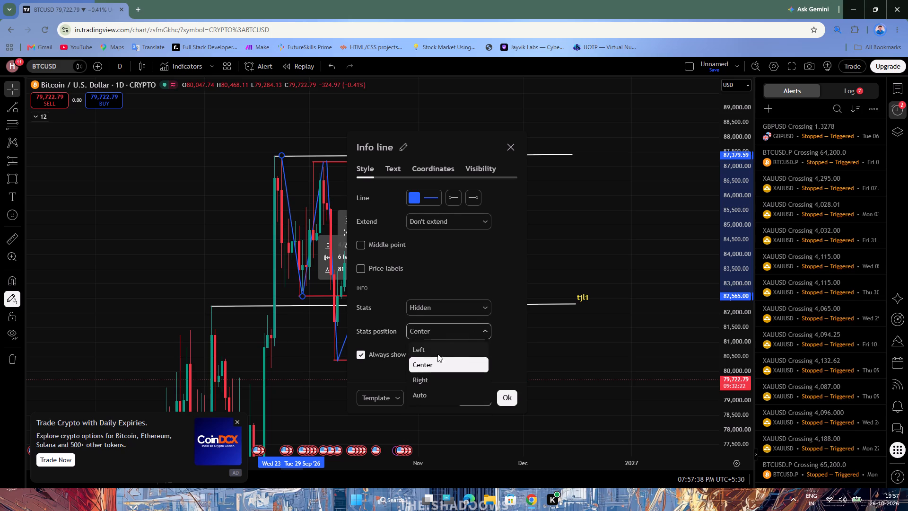
{"action": "left_click", "coordinate": [506, 392]}
Delete the five blue info lines that form the zigzag from the late-September high to the latest low.
{"action": "left_click_drag", "start_coordinate": [506, 211], "coordinate": [578, 204]}
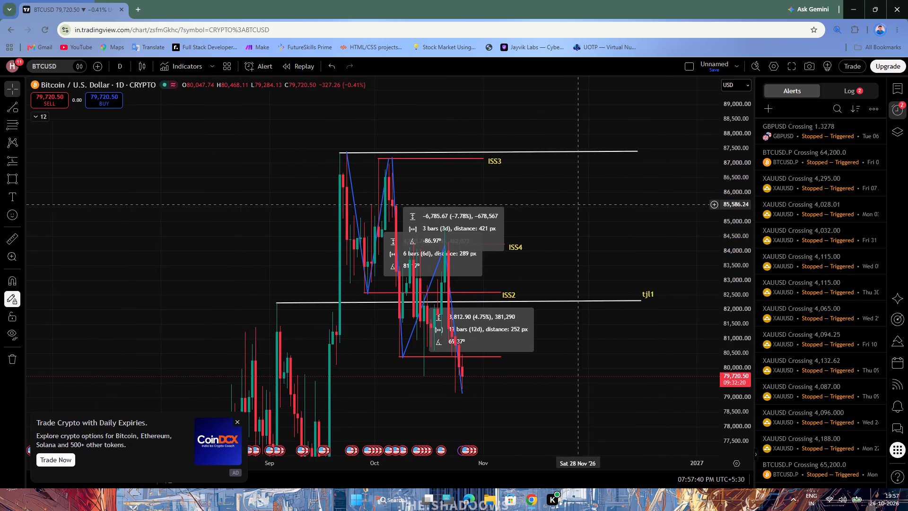
{"action": "left_click_drag", "start_coordinate": [578, 204], "coordinate": [578, 204]}
{"action": "scroll", "coordinate": [291, 297], "scroll_direction": "up", "scroll_amount": 5}
{"action": "left_click_drag", "start_coordinate": [485, 246], "coordinate": [517, 231]}
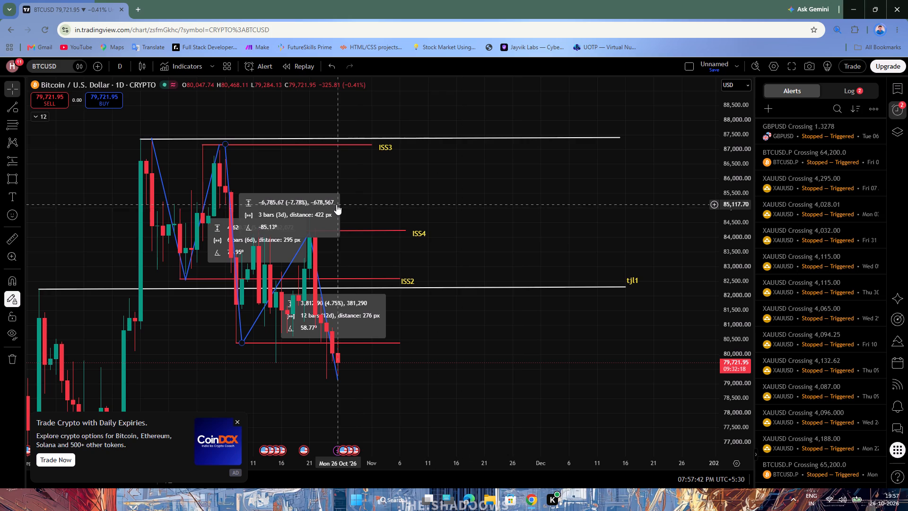
{"action": "left_click", "coordinate": [348, 184]}
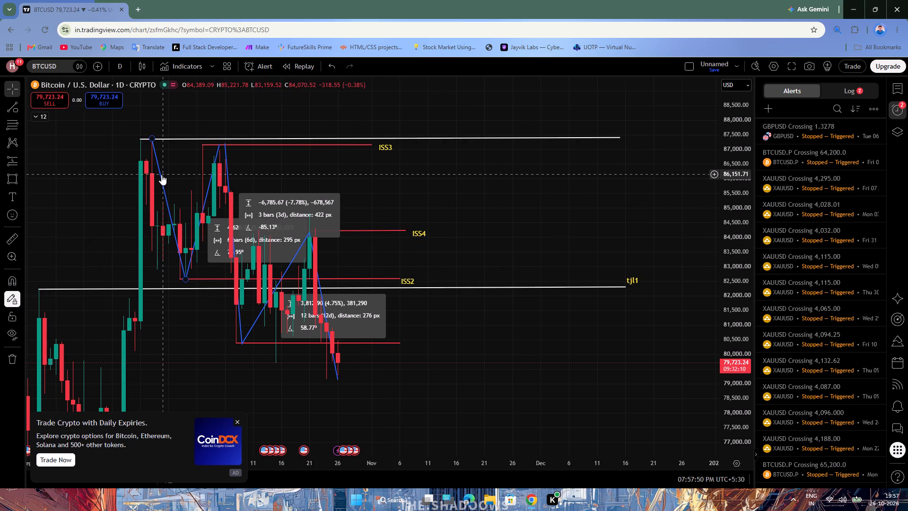
{"action": "left_click", "coordinate": [167, 203]}
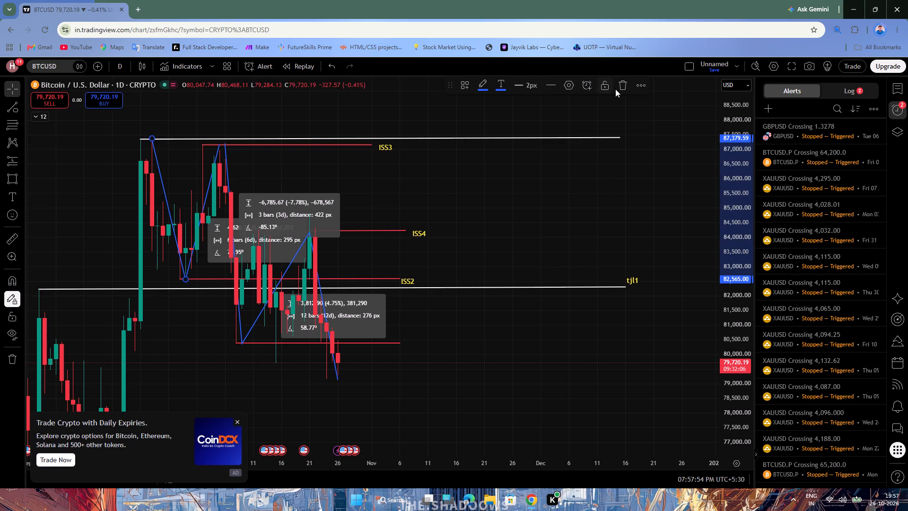
{"action": "left_click", "coordinate": [618, 89]}
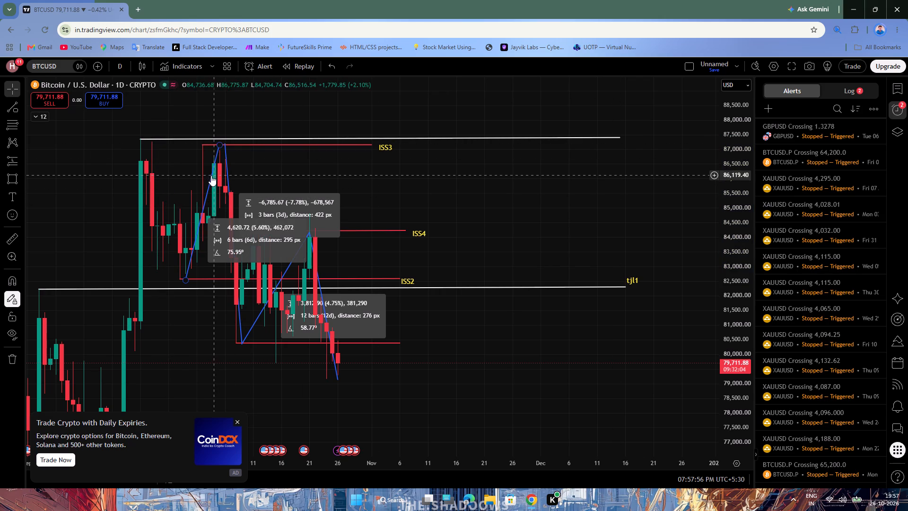
{"action": "left_click", "coordinate": [211, 176]}
{"action": "left_click", "coordinate": [620, 83]}
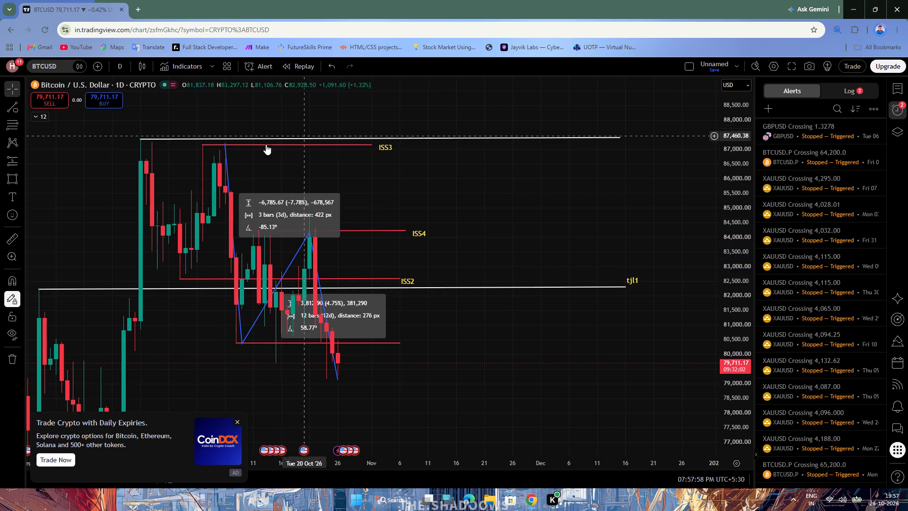
{"action": "left_click", "coordinate": [225, 154]}
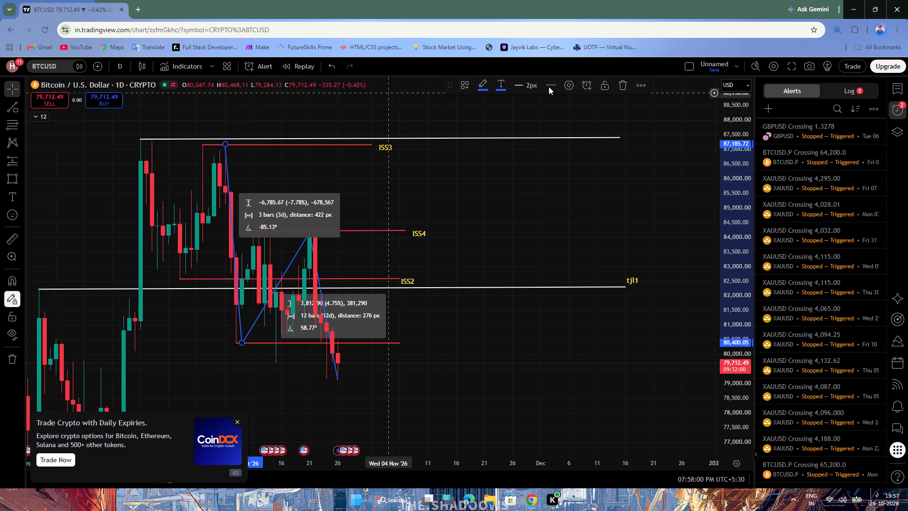
{"action": "left_click", "coordinate": [629, 79]}
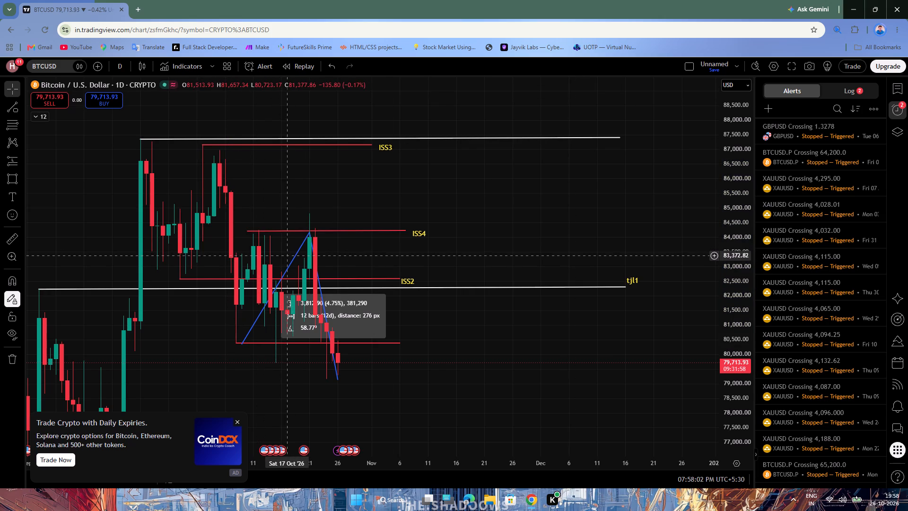
{"action": "left_click", "coordinate": [294, 259]}
{"action": "left_click", "coordinate": [624, 80]}
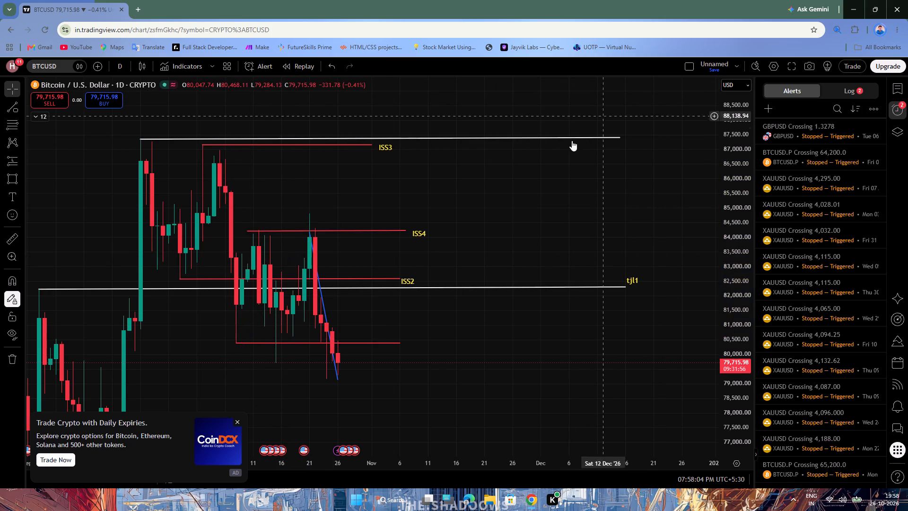
{"action": "left_click", "coordinate": [324, 314]}
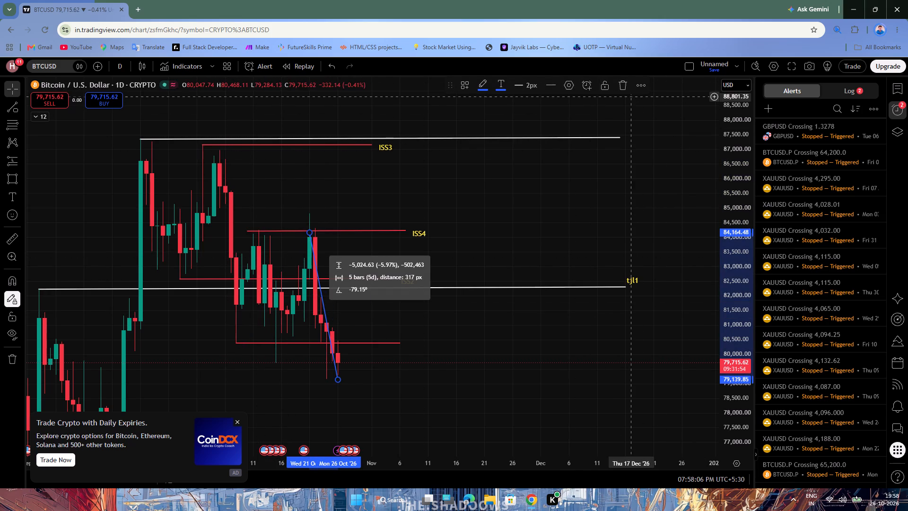
{"action": "left_click", "coordinate": [620, 83]}
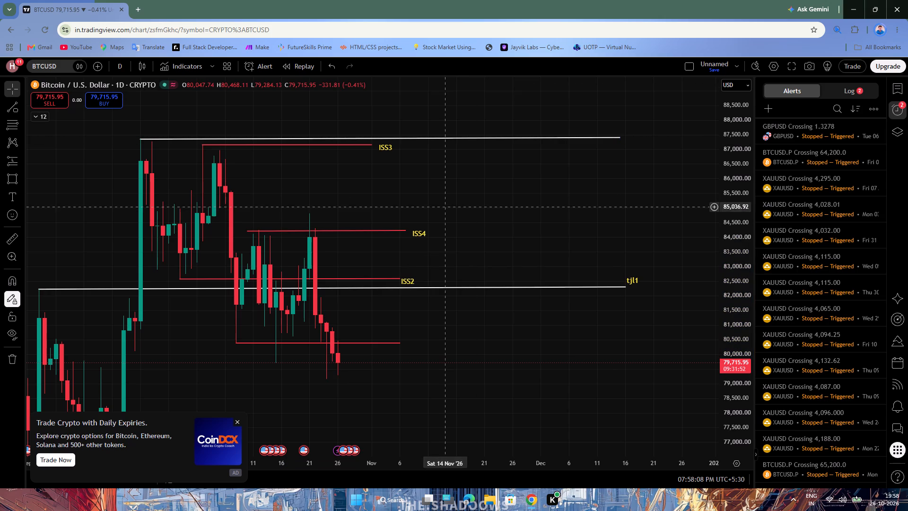
Draw a trend line from the late-September high at about 87,318 to the 28 September low at about 82,521, and colour it yellow.
{"action": "left_click_drag", "start_coordinate": [478, 191], "coordinate": [531, 186]}
{"action": "left_click_drag", "start_coordinate": [747, 339], "coordinate": [744, 310]}
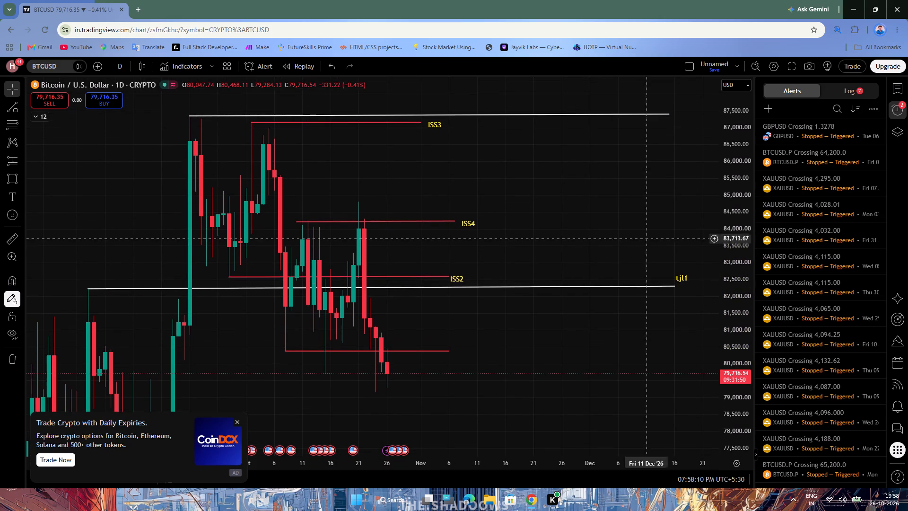
{"action": "left_click_drag", "start_coordinate": [542, 172], "coordinate": [579, 163]}
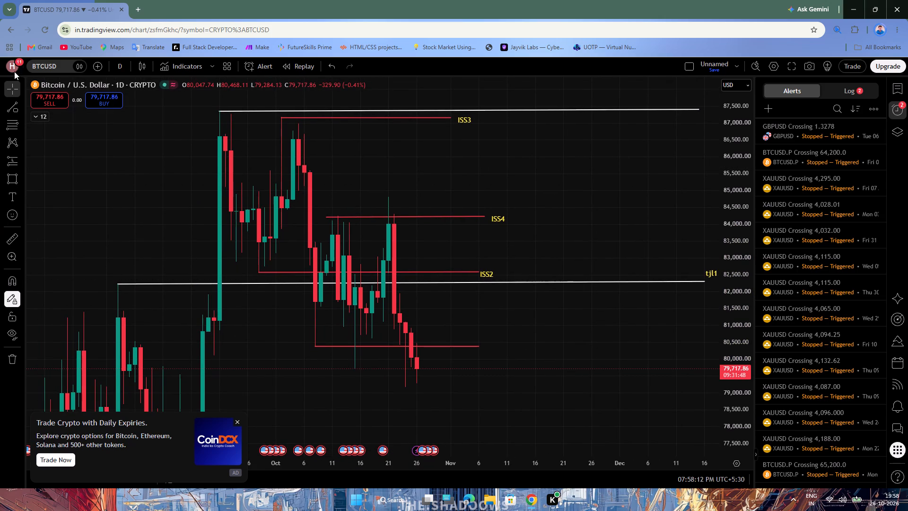
{"action": "left_click", "coordinate": [23, 109]}
{"action": "left_click", "coordinate": [31, 119]}
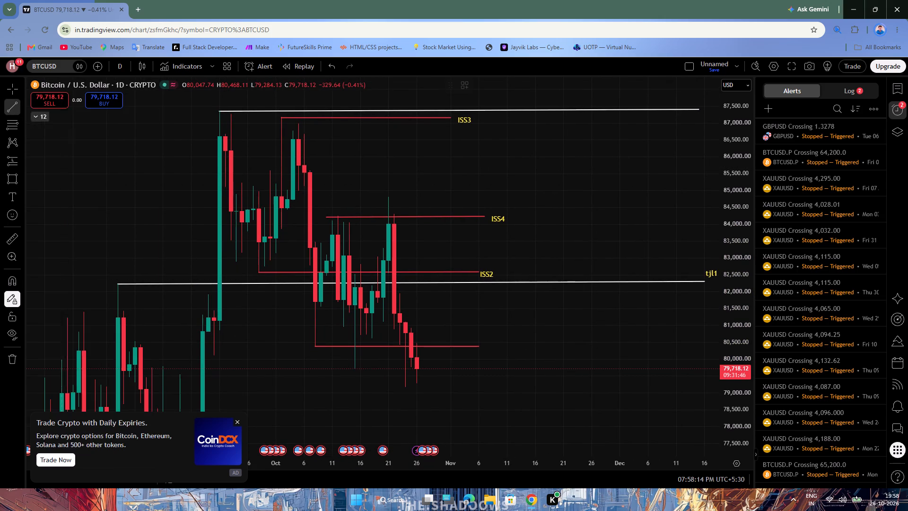
{"action": "left_click", "coordinate": [221, 112]}
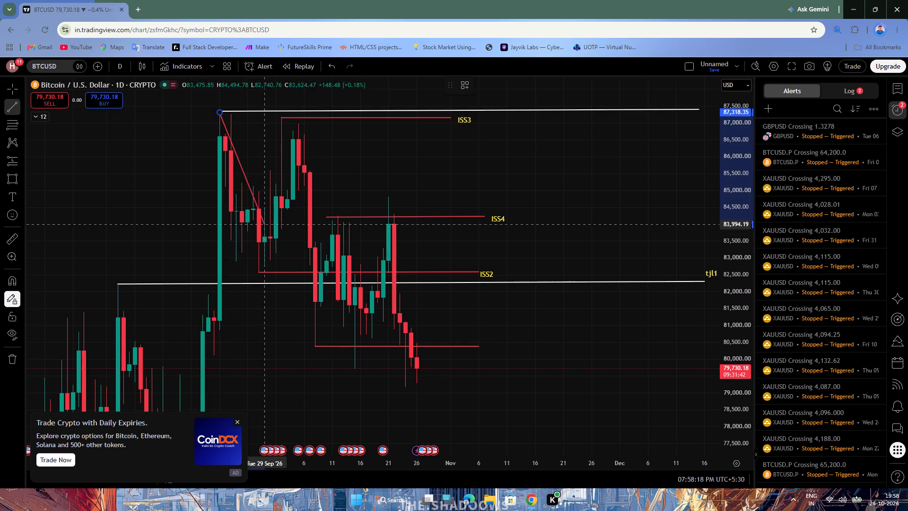
{"action": "left_click", "coordinate": [259, 274]}
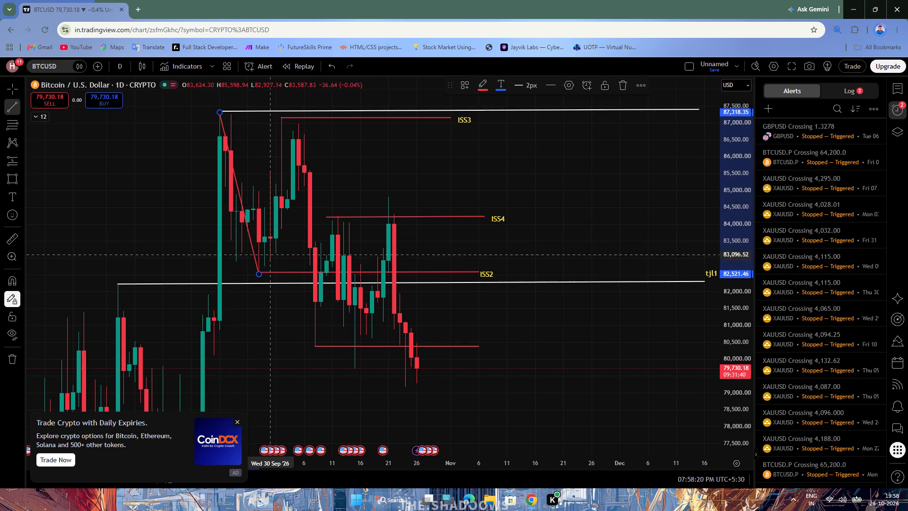
{"action": "left_click", "coordinate": [483, 87]}
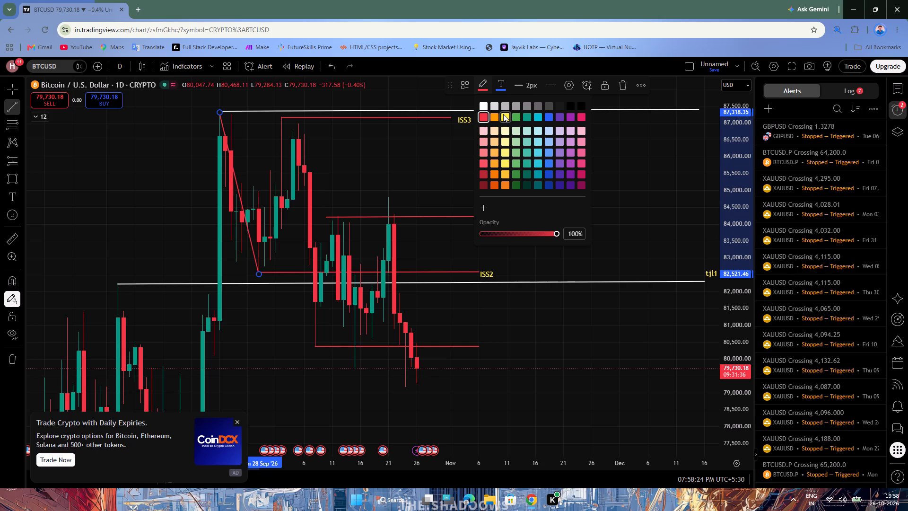
{"action": "left_click", "coordinate": [503, 114]}
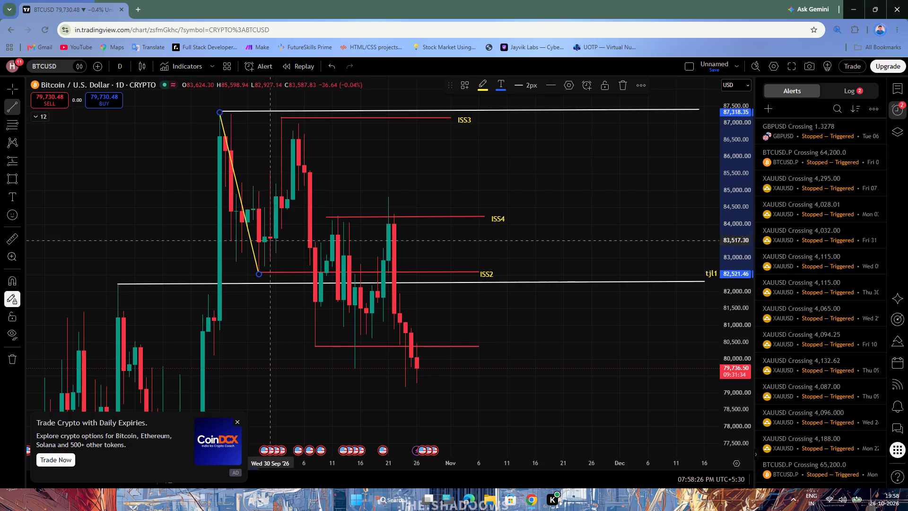
Continue the yellow zigzag with trend lines from the 28 September low to the 2 October high and down to the 8 October low.
{"action": "left_click", "coordinate": [260, 272]}
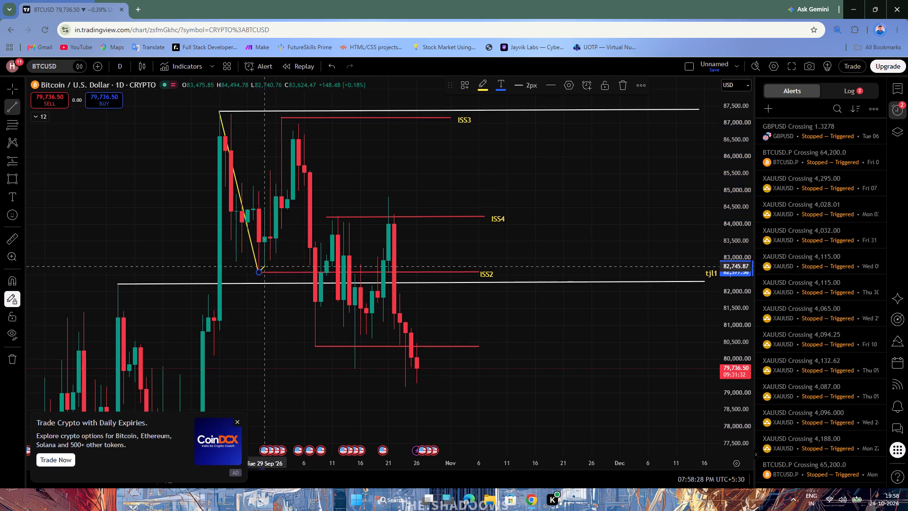
{"action": "left_click", "coordinate": [280, 115]}
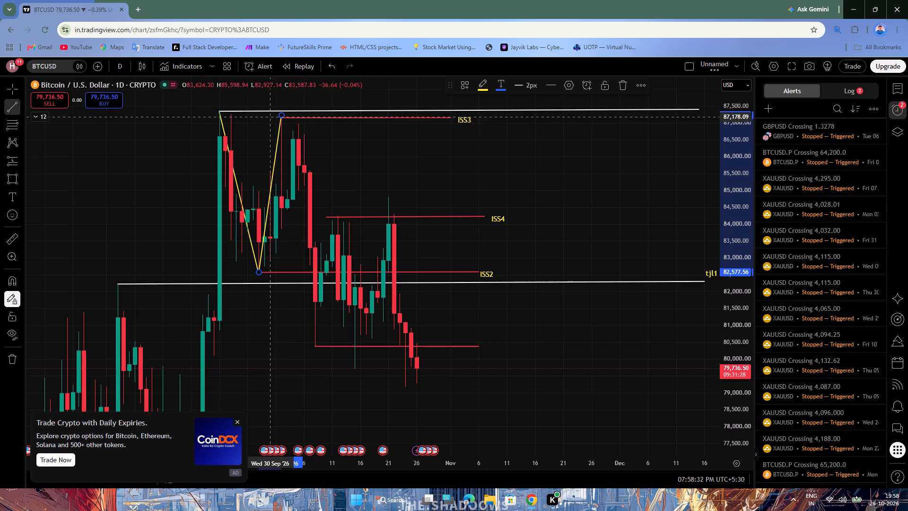
{"action": "left_click_drag", "start_coordinate": [281, 116], "coordinate": [306, 290]}
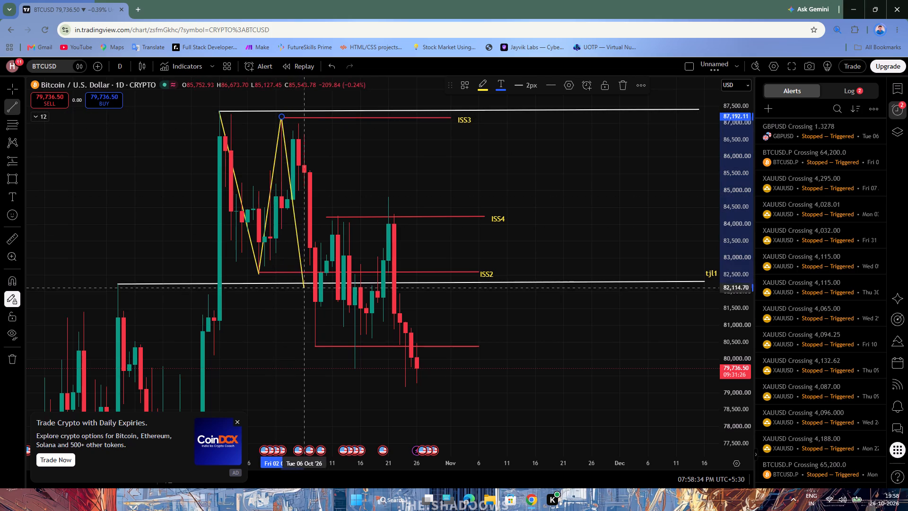
{"action": "left_click_drag", "start_coordinate": [306, 290], "coordinate": [318, 343]}
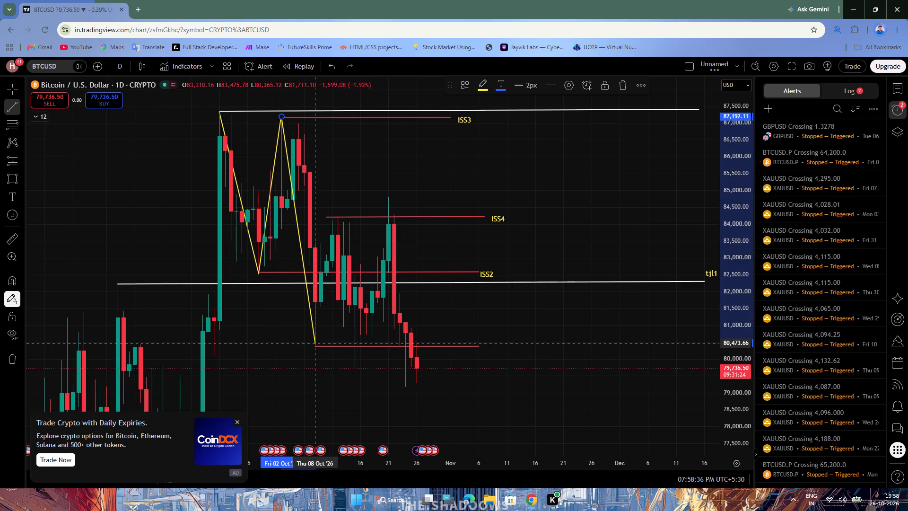
{"action": "left_click", "coordinate": [318, 343]}
Draw a trend line from the 8 October low at about 80,432 to the 12 October high at about 84,191.
{"action": "left_click_drag", "start_coordinate": [315, 344], "coordinate": [340, 235]}
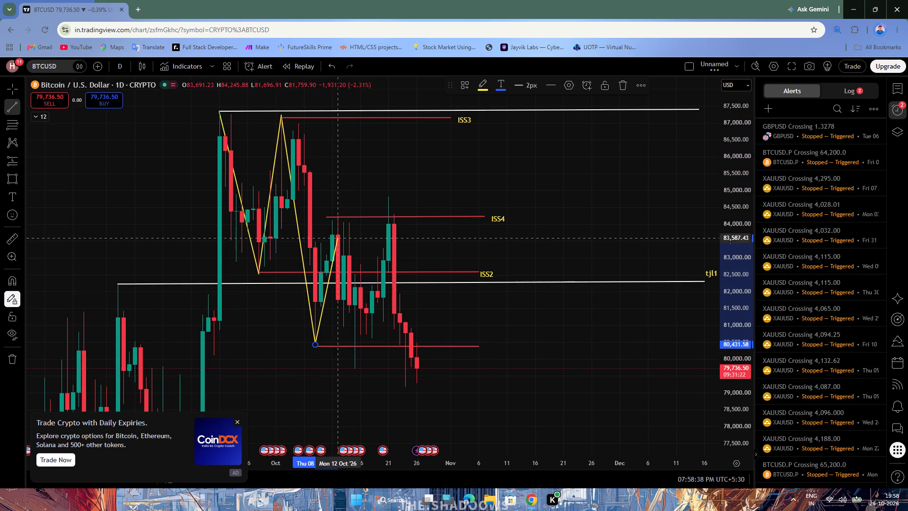
{"action": "left_click_drag", "start_coordinate": [340, 235], "coordinate": [336, 218]}
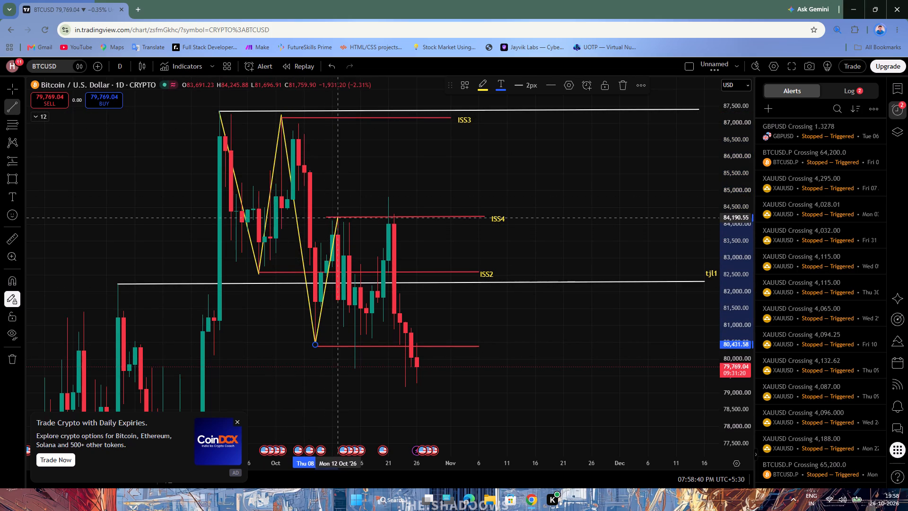
{"action": "left_click", "coordinate": [336, 218]}
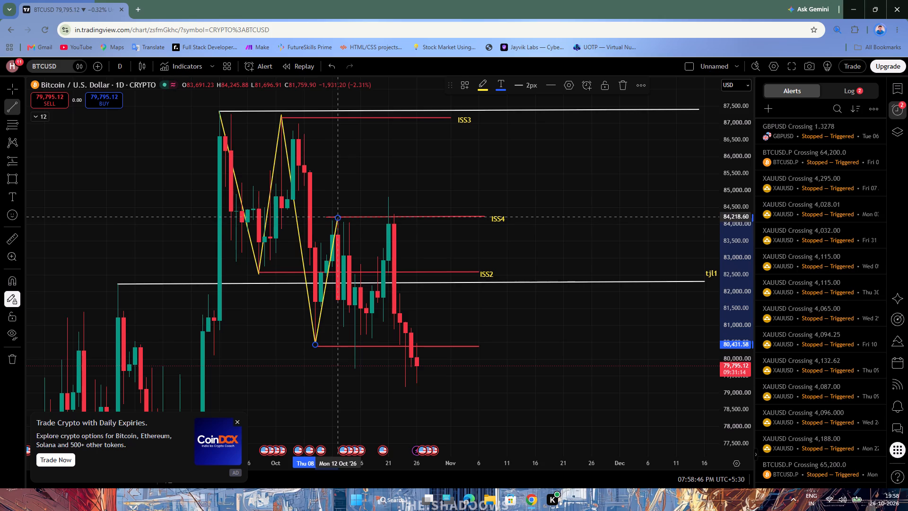
{"action": "left_click", "coordinate": [8, 84]}
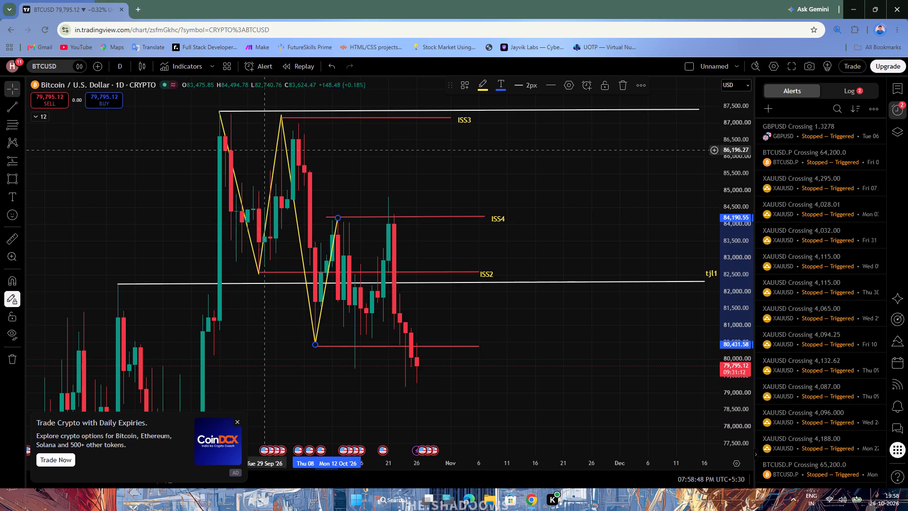
Move the upper end of the last zigzag leg to the 21 October high at about 84,695.
{"action": "left_click_drag", "start_coordinate": [338, 218], "coordinate": [391, 191]}
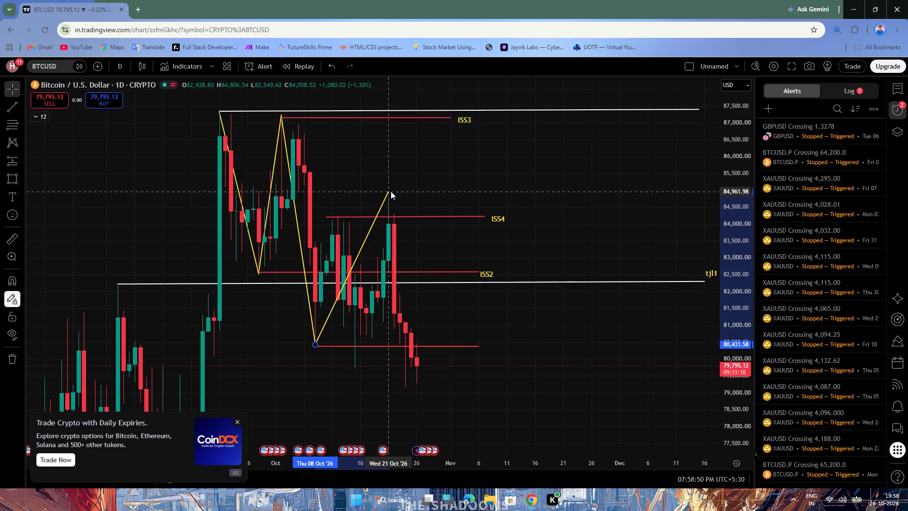
{"action": "left_click_drag", "start_coordinate": [391, 191], "coordinate": [386, 201]}
{"action": "left_click", "coordinate": [386, 201]}
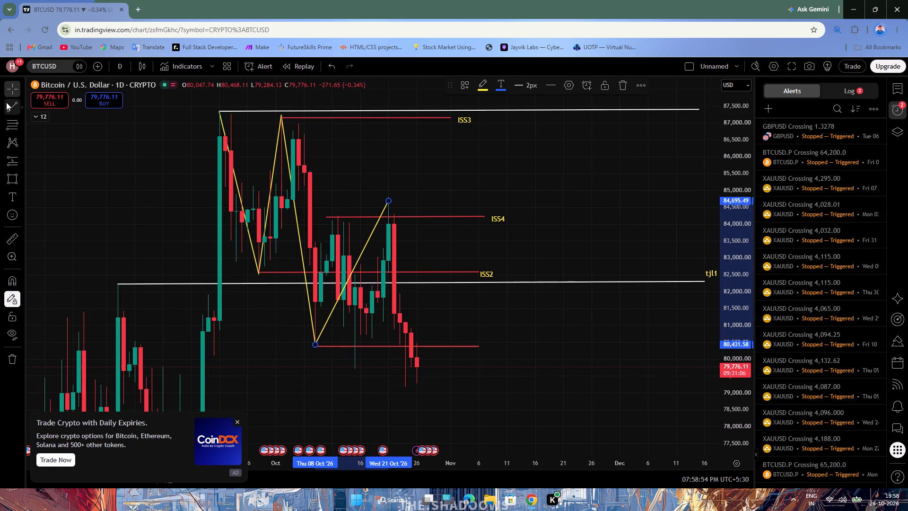
Draw the final zigzag leg from the 21 October high at about 84,597 to the 26 October low at about 79,295.
{"action": "left_click", "coordinate": [6, 102]}
{"action": "left_click_drag", "start_coordinate": [390, 204], "coordinate": [390, 215]}
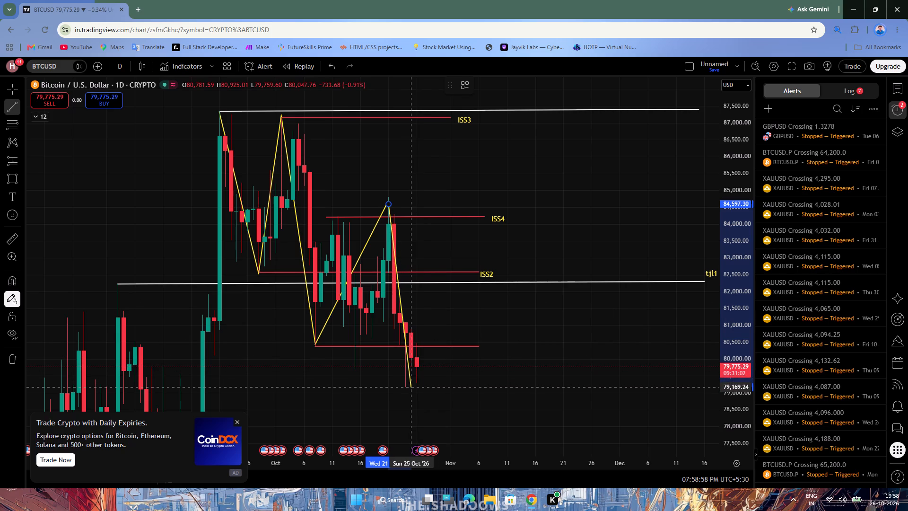
{"action": "left_click", "coordinate": [417, 383]}
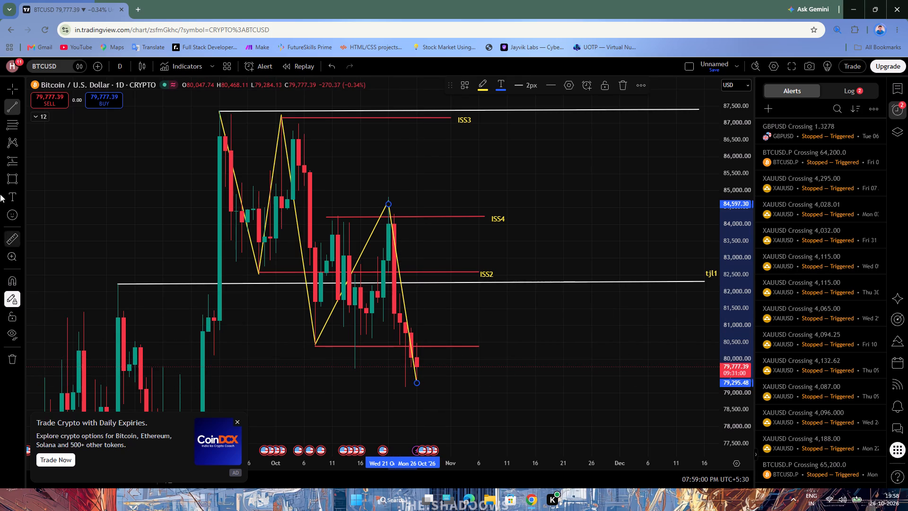
{"action": "left_click", "coordinate": [9, 91]}
{"action": "left_click", "coordinate": [499, 180]}
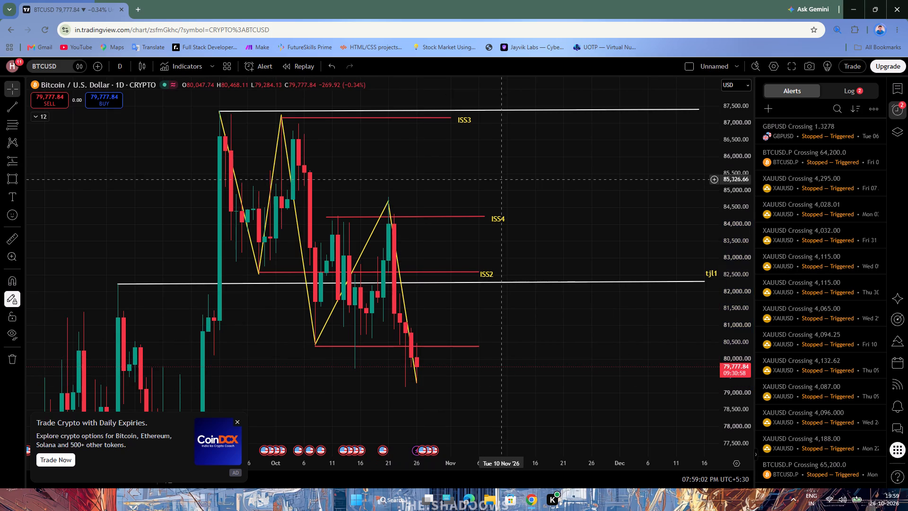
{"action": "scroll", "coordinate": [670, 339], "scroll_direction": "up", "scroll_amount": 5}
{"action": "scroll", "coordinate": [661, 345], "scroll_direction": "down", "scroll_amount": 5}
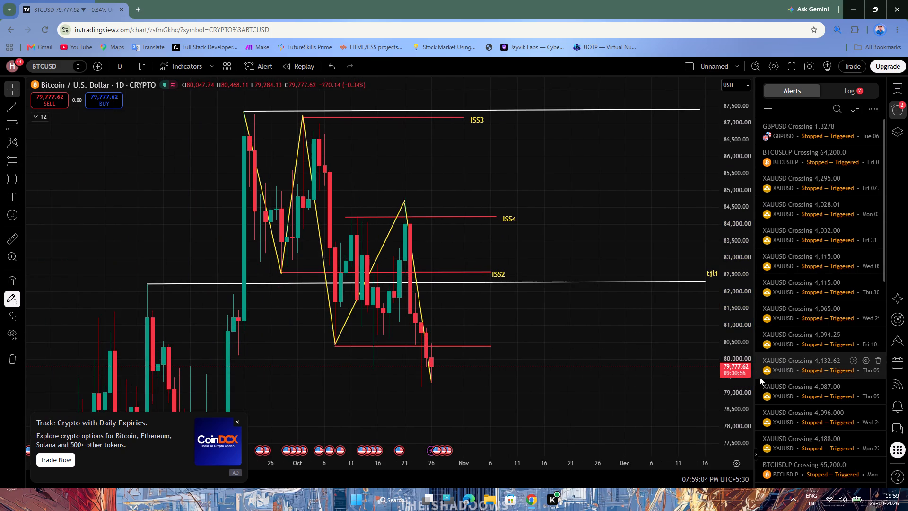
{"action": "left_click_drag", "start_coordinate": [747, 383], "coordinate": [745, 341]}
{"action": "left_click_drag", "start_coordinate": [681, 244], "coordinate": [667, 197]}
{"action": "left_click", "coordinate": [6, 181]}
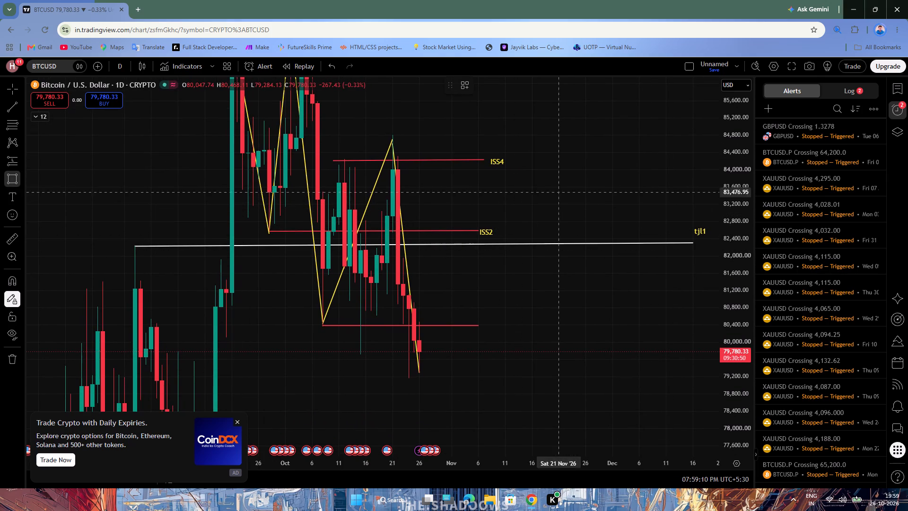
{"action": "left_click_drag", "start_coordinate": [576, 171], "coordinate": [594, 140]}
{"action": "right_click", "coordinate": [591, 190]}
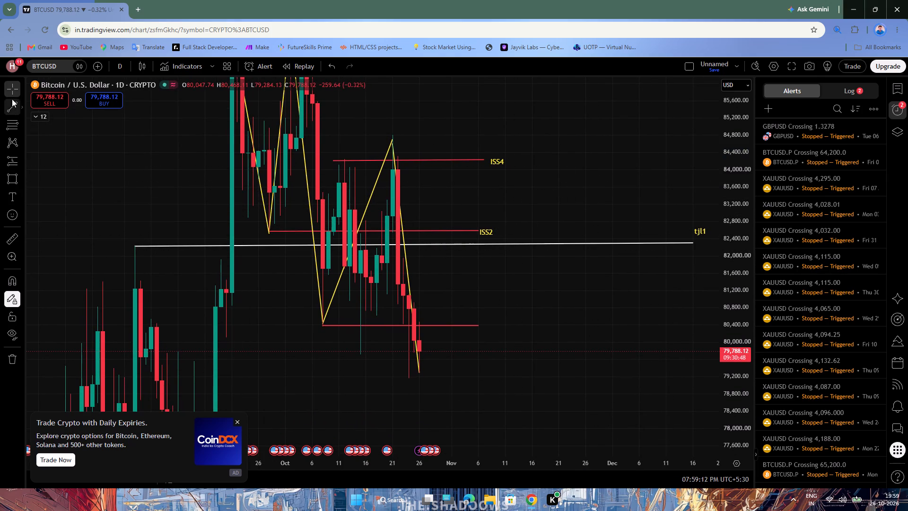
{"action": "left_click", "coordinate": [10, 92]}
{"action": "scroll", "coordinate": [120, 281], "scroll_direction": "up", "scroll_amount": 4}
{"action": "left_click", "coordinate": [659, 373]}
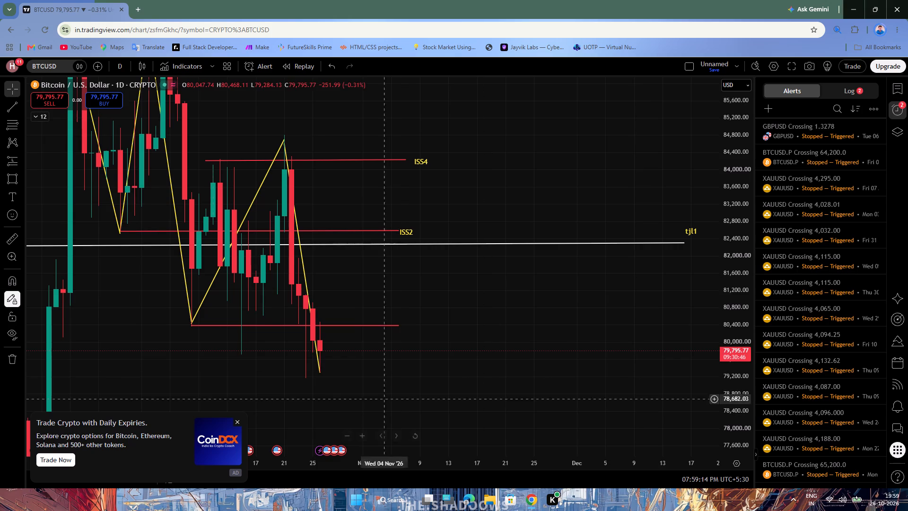
Examine the finished yellow zigzag against the tjl trendlines and the ISS levels on the daily BTCUSD chart.
{"action": "left_click", "coordinate": [550, 147]}
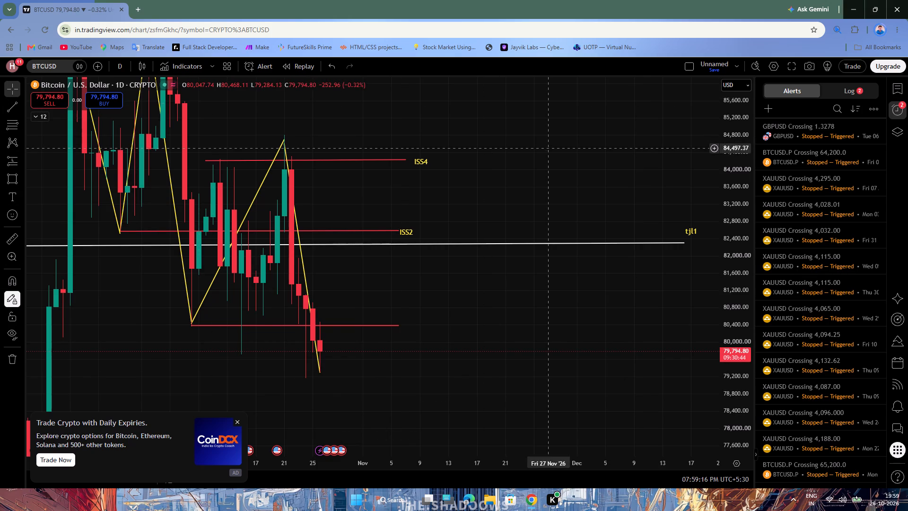
{"action": "scroll", "coordinate": [551, 150], "scroll_direction": "down", "scroll_amount": 5}
{"action": "left_click_drag", "start_coordinate": [736, 381], "coordinate": [709, 208]}
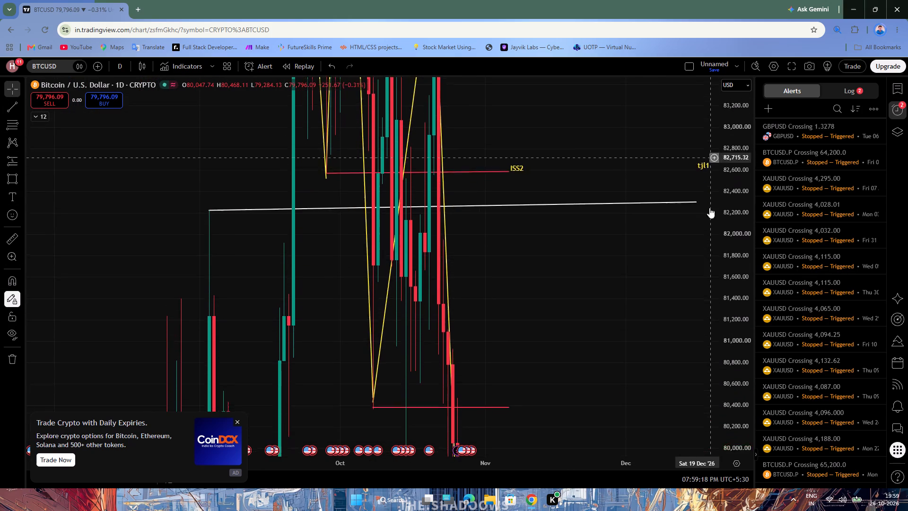
{"action": "left_click_drag", "start_coordinate": [709, 208], "coordinate": [719, 433]}
{"action": "left_click_drag", "start_coordinate": [600, 389], "coordinate": [579, 340]}
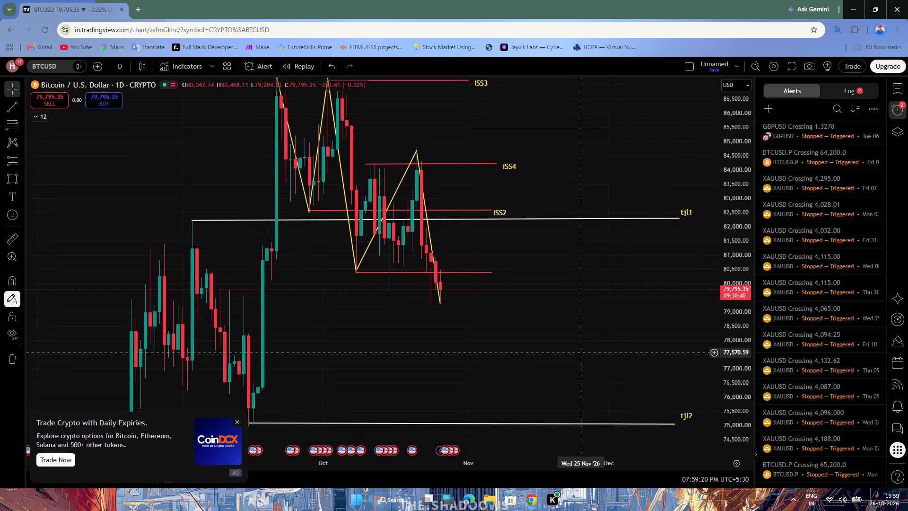
{"action": "left_click_drag", "start_coordinate": [579, 340], "coordinate": [536, 423]}
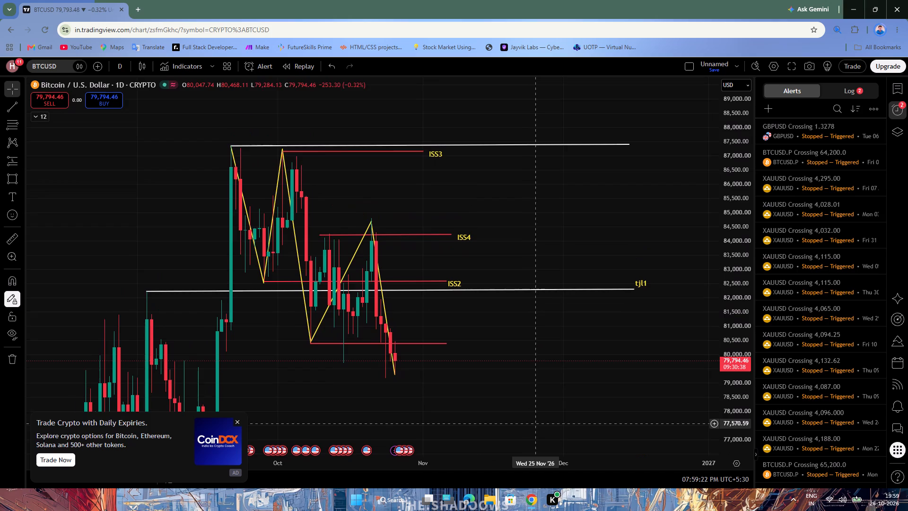
{"action": "left_click_drag", "start_coordinate": [536, 423], "coordinate": [566, 299]}
{"action": "scroll", "coordinate": [61, 331], "scroll_direction": "up", "scroll_amount": 3}
{"action": "scroll", "coordinate": [62, 327], "scroll_direction": "down", "scroll_amount": 6}
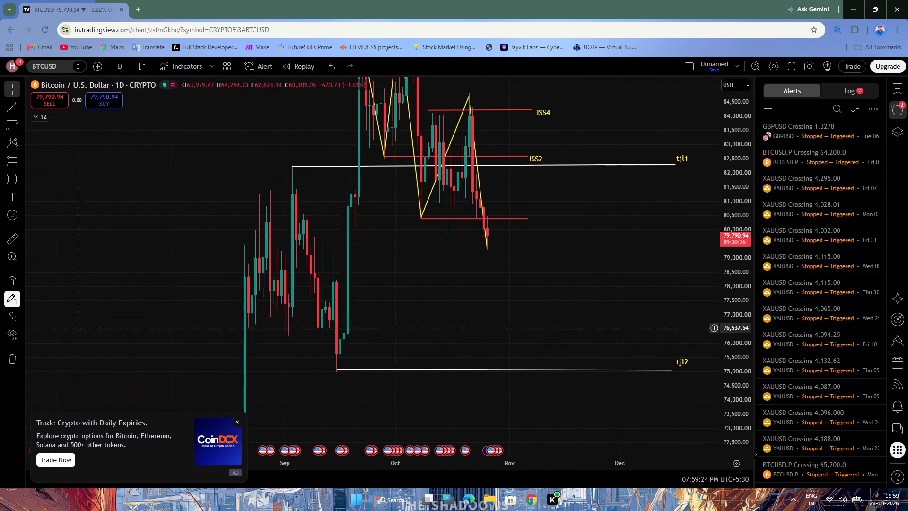
{"action": "left_click_drag", "start_coordinate": [744, 200], "coordinate": [729, 280]}
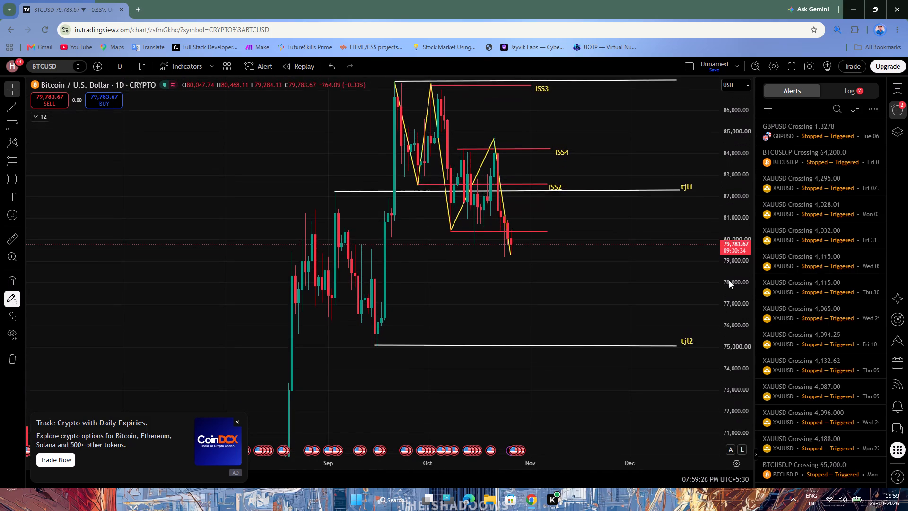
{"action": "left_click_drag", "start_coordinate": [729, 280], "coordinate": [729, 281]}
{"action": "scroll", "coordinate": [407, 420], "scroll_direction": "up", "scroll_amount": 5}
{"action": "left_click_drag", "start_coordinate": [253, 317], "coordinate": [253, 317]}
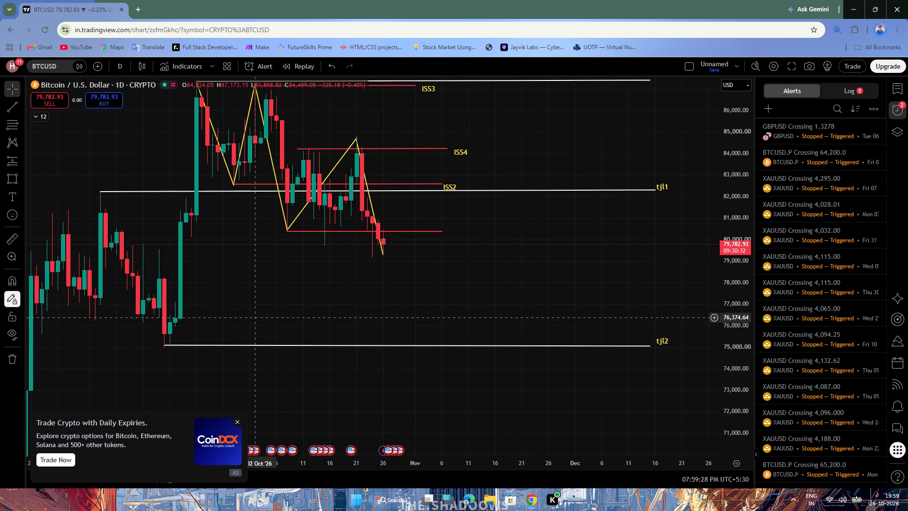
{"action": "left_click_drag", "start_coordinate": [253, 317], "coordinate": [278, 379]}
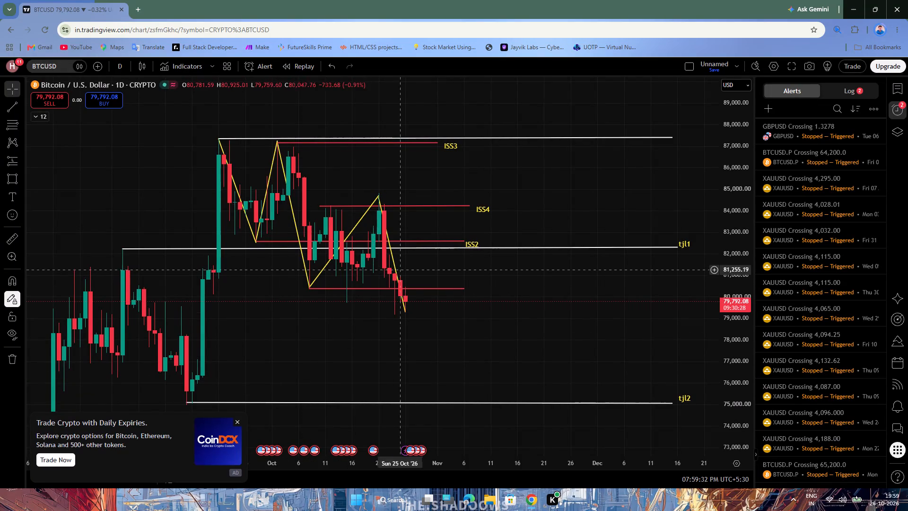
{"action": "left_click_drag", "start_coordinate": [748, 408], "coordinate": [745, 398]}
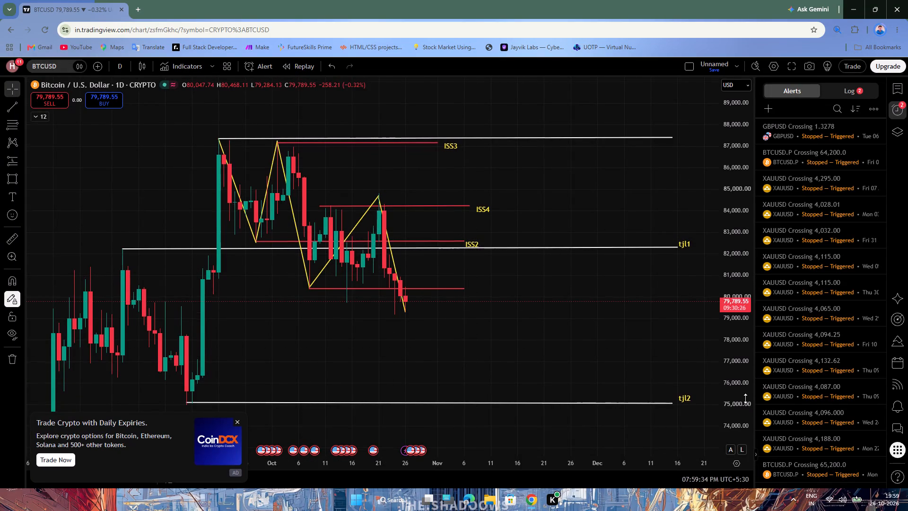
{"action": "left_click_drag", "start_coordinate": [745, 398], "coordinate": [694, 414]}
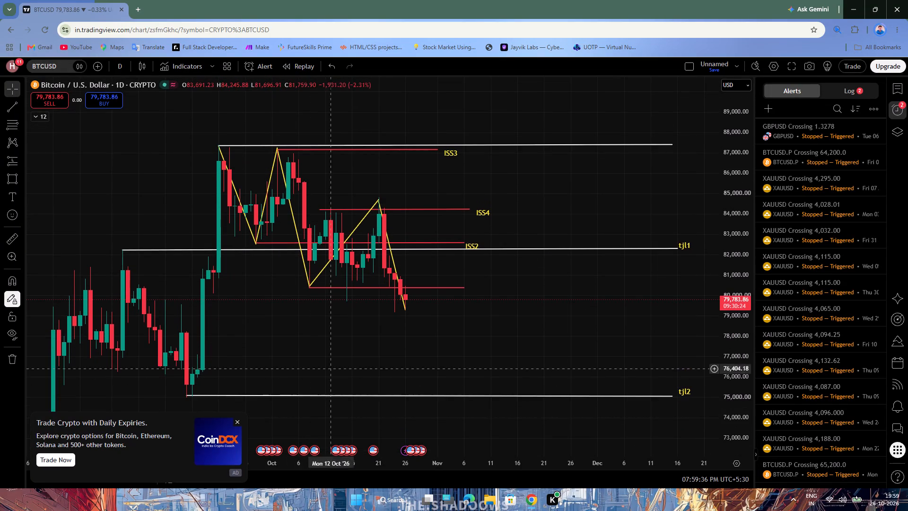
{"action": "left_click_drag", "start_coordinate": [509, 331], "coordinate": [537, 272]}
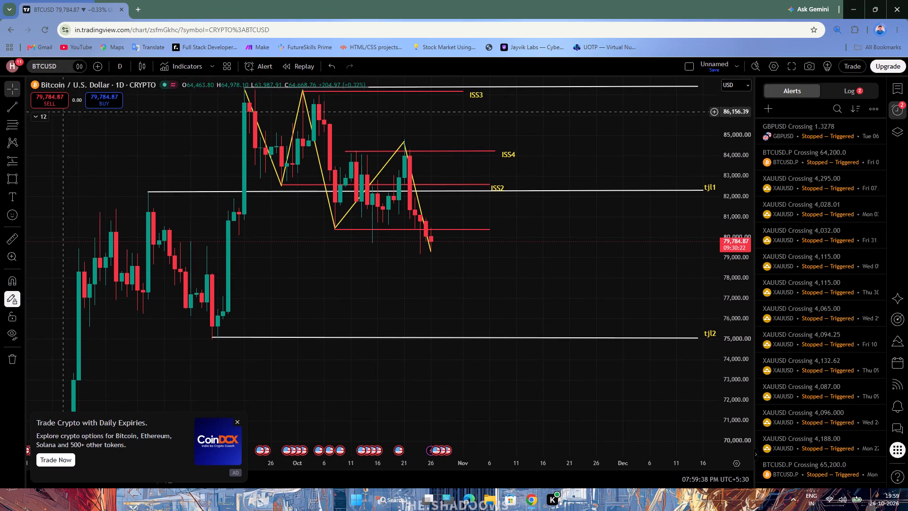
Switch the BTCUSD chart to the 4-hour interval and reset the chart view.
{"action": "left_click", "coordinate": [122, 66]}
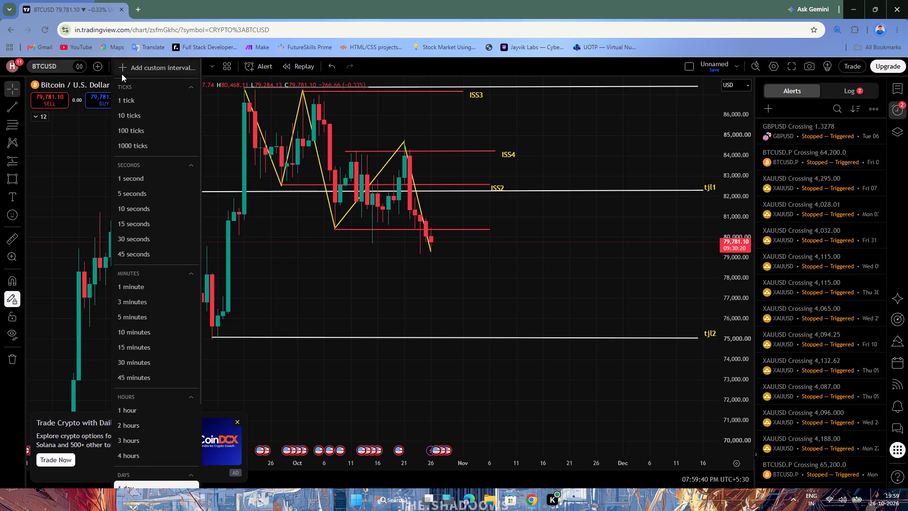
{"action": "scroll", "coordinate": [140, 448], "scroll_direction": "down", "scroll_amount": 2}
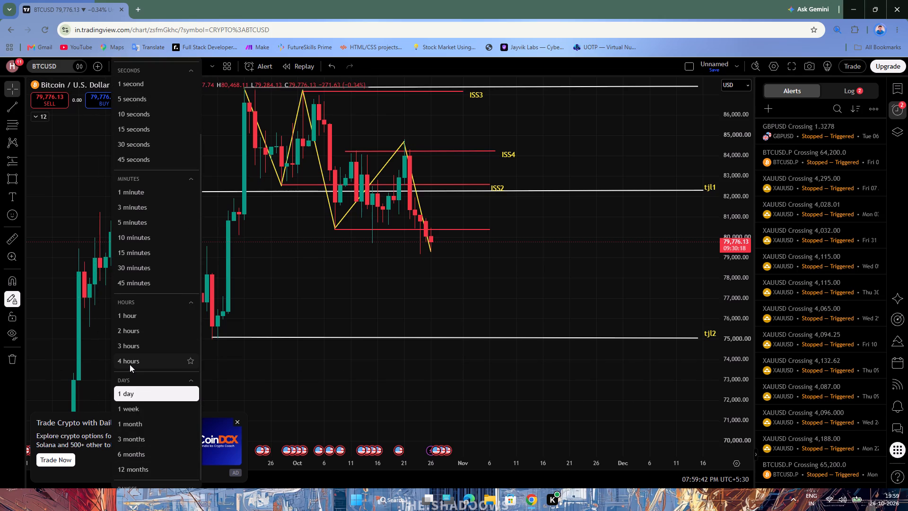
{"action": "left_click", "coordinate": [130, 364]}
{"action": "right_click", "coordinate": [217, 296]}
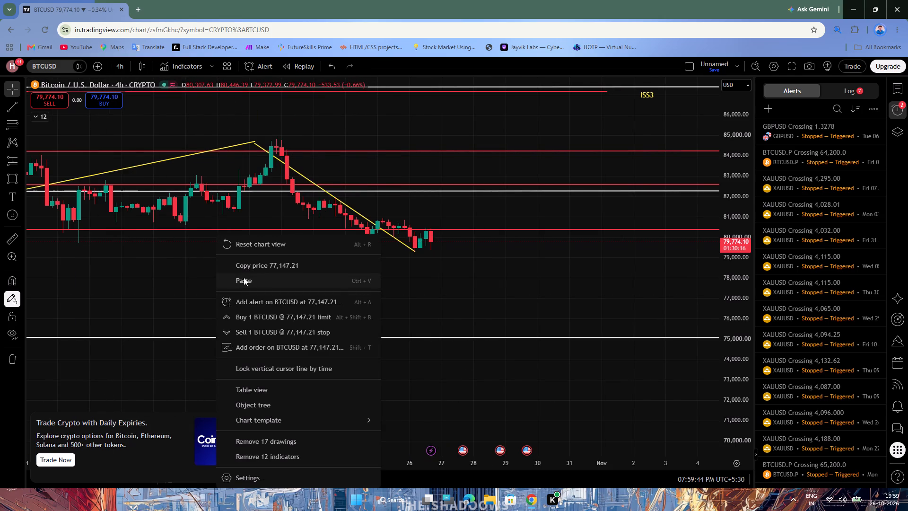
{"action": "left_click", "coordinate": [244, 249]}
Examine how the yellow zigzag and the red ISS levels line up with the swings on the 4-hour chart.
{"action": "scroll", "coordinate": [244, 249], "scroll_direction": "down", "scroll_amount": 7}
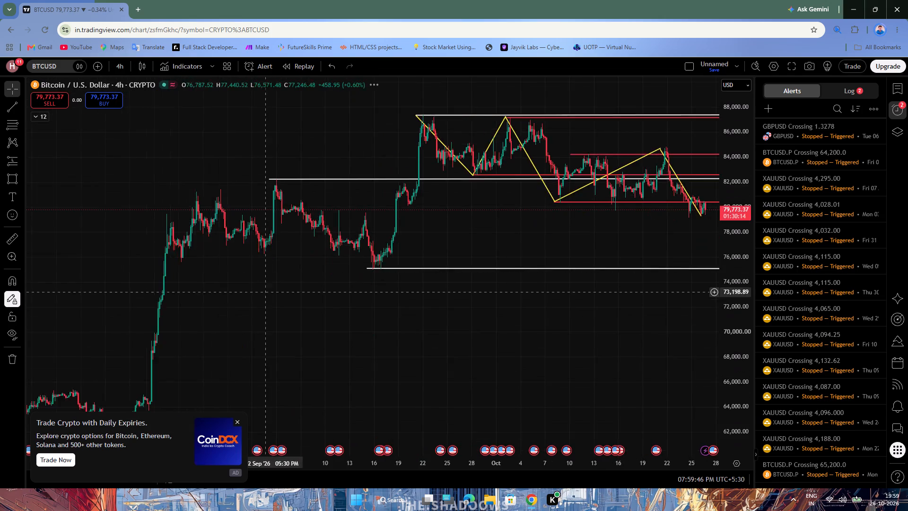
{"action": "scroll", "coordinate": [271, 300], "scroll_direction": "up", "scroll_amount": 7}
{"action": "left_click_drag", "start_coordinate": [737, 395], "coordinate": [728, 352]}
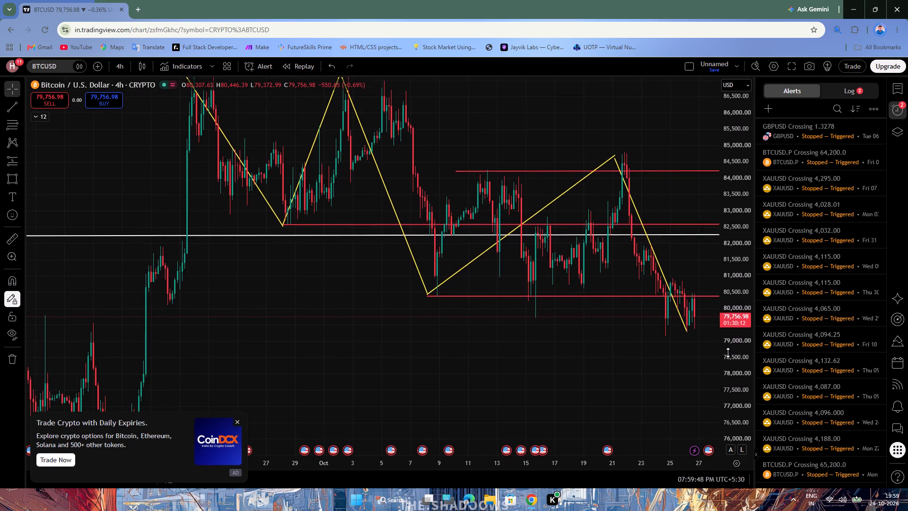
{"action": "left_click_drag", "start_coordinate": [728, 352], "coordinate": [729, 394]}
{"action": "left_click_drag", "start_coordinate": [582, 139], "coordinate": [286, 174]}
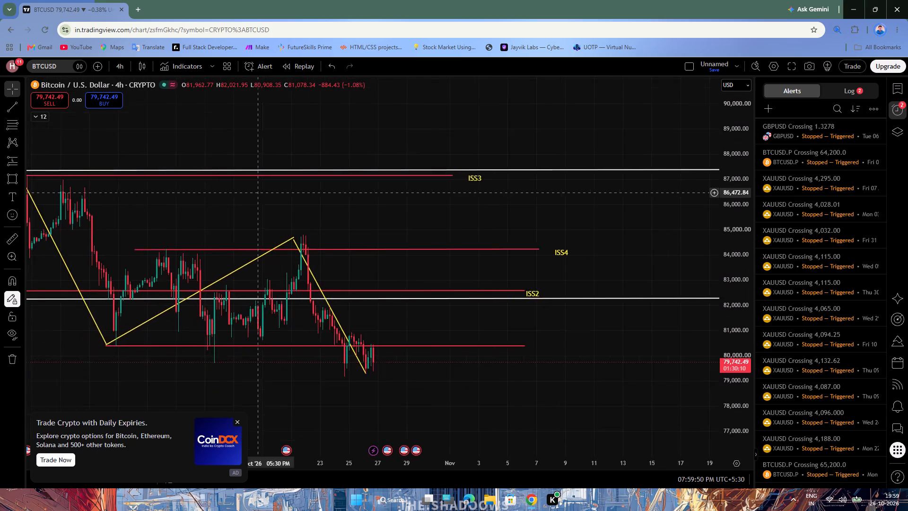
{"action": "left_click_drag", "start_coordinate": [286, 174], "coordinate": [318, 176]}
{"action": "scroll", "coordinate": [349, 233], "scroll_direction": "down", "scroll_amount": 6}
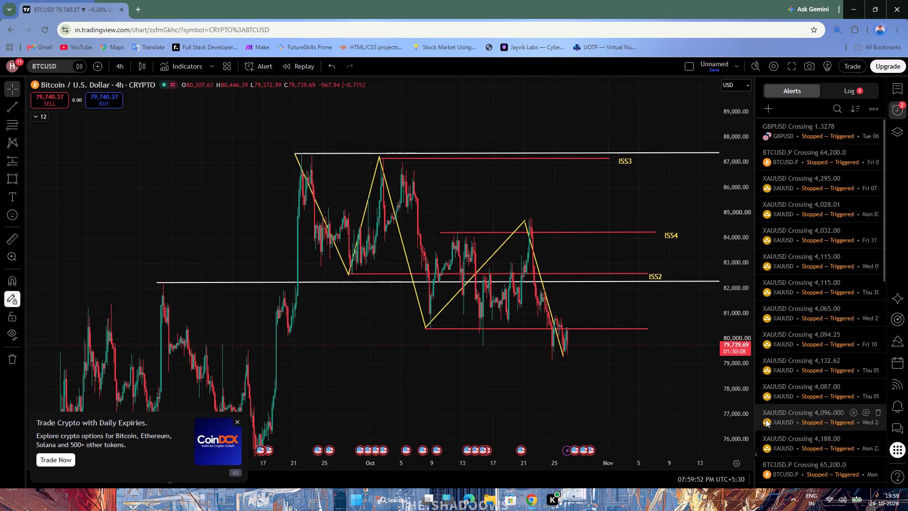
{"action": "left_click_drag", "start_coordinate": [748, 421], "coordinate": [735, 411]}
{"action": "scroll", "coordinate": [175, 344], "scroll_direction": "up", "scroll_amount": 3}
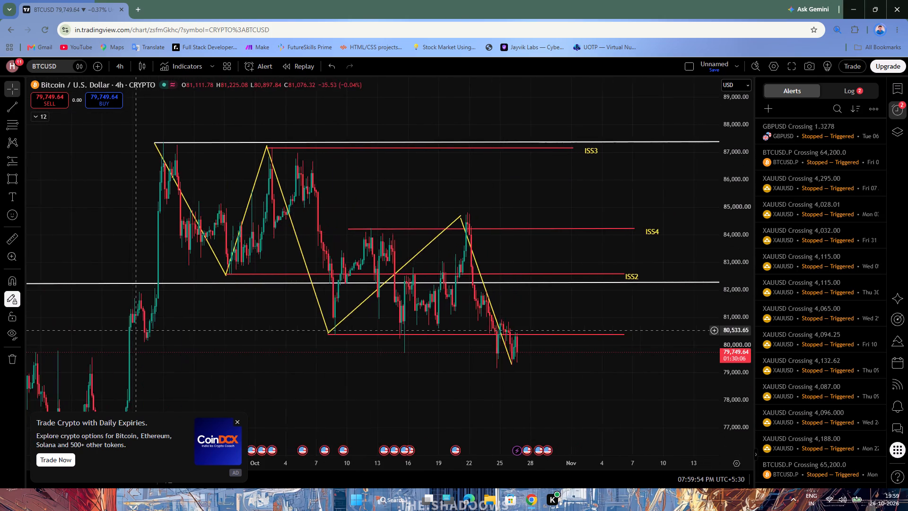
{"action": "scroll", "coordinate": [137, 330], "scroll_direction": "down", "scroll_amount": 3}
{"action": "left_click_drag", "start_coordinate": [499, 197], "coordinate": [494, 199]}
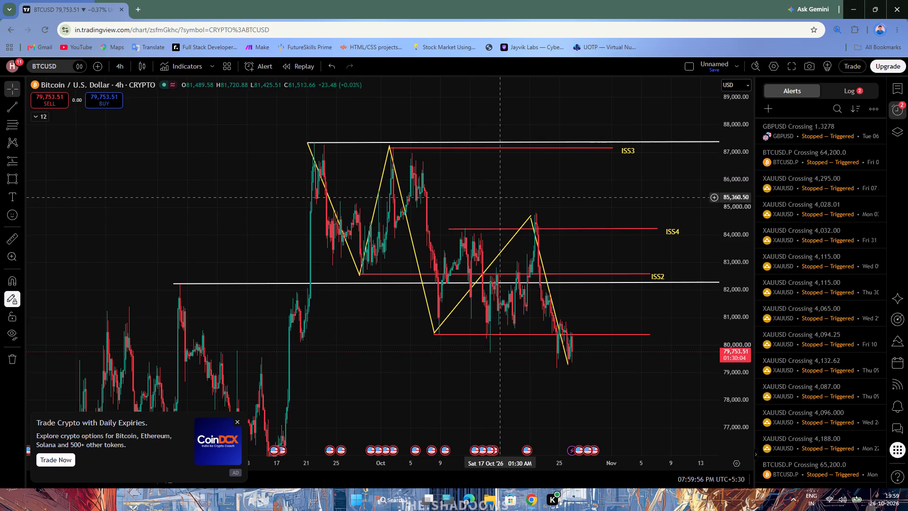
{"action": "left_click_drag", "start_coordinate": [494, 199], "coordinate": [452, 203]}
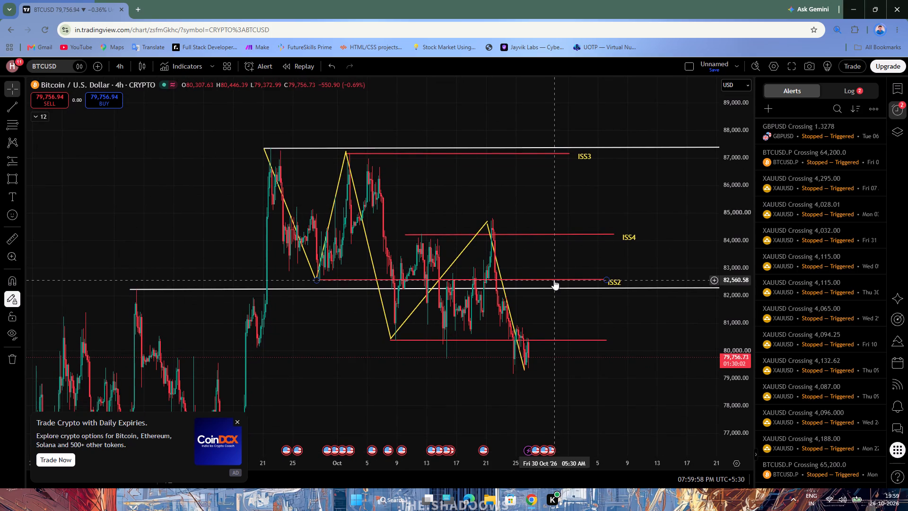
{"action": "left_click_drag", "start_coordinate": [610, 331], "coordinate": [591, 342]}
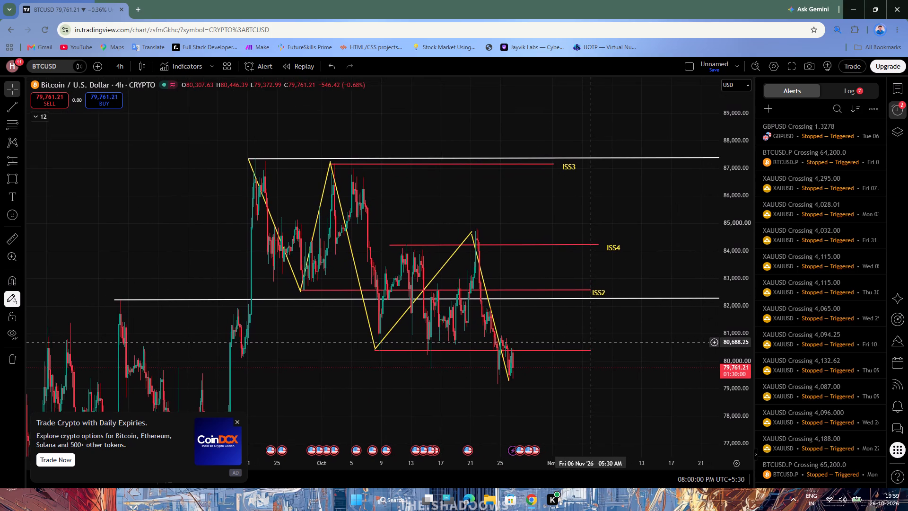
{"action": "left_click_drag", "start_coordinate": [591, 342], "coordinate": [559, 355]}
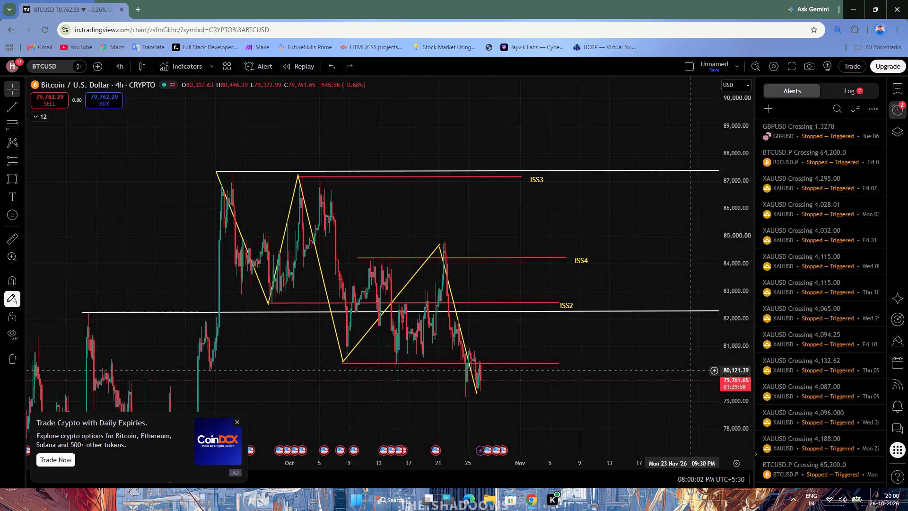
{"action": "left_click_drag", "start_coordinate": [745, 426], "coordinate": [722, 387]}
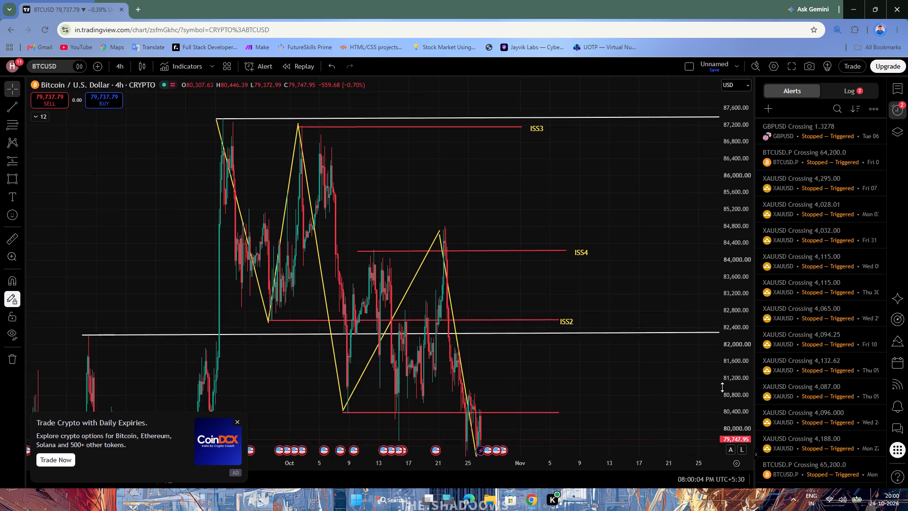
{"action": "left_click_drag", "start_coordinate": [722, 387], "coordinate": [718, 403]}
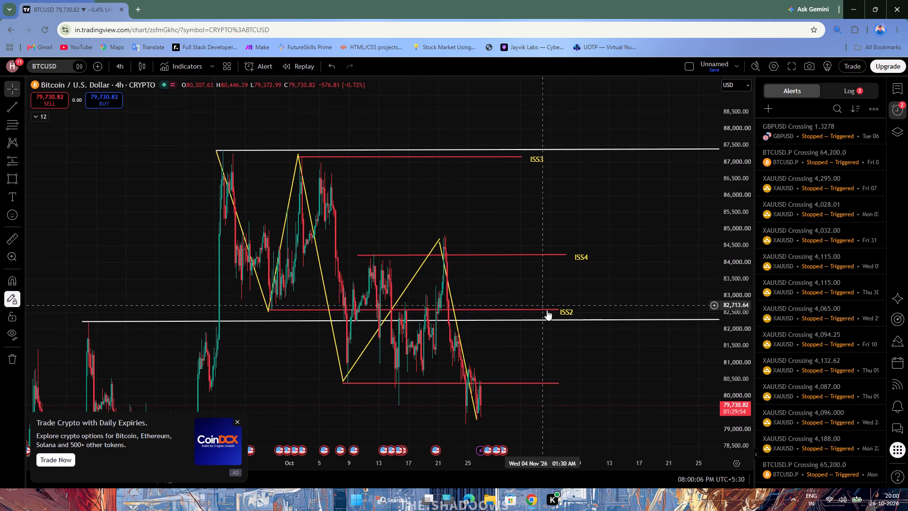
Swing the free end of the red ISS2 line back before the 28 September low, to about 83,945, as a pointer.
{"action": "left_click_drag", "start_coordinate": [559, 310], "coordinate": [0, 132]}
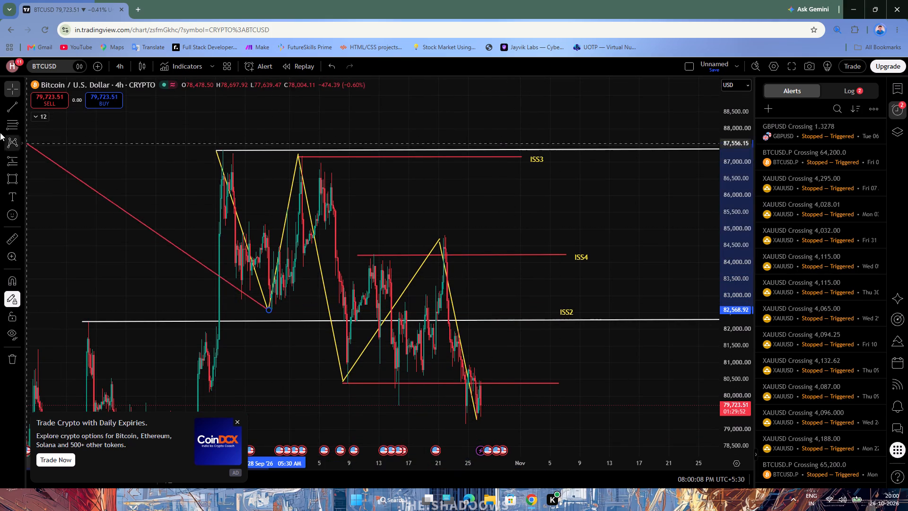
{"action": "left_click_drag", "start_coordinate": [0, 132], "coordinate": [133, 307]}
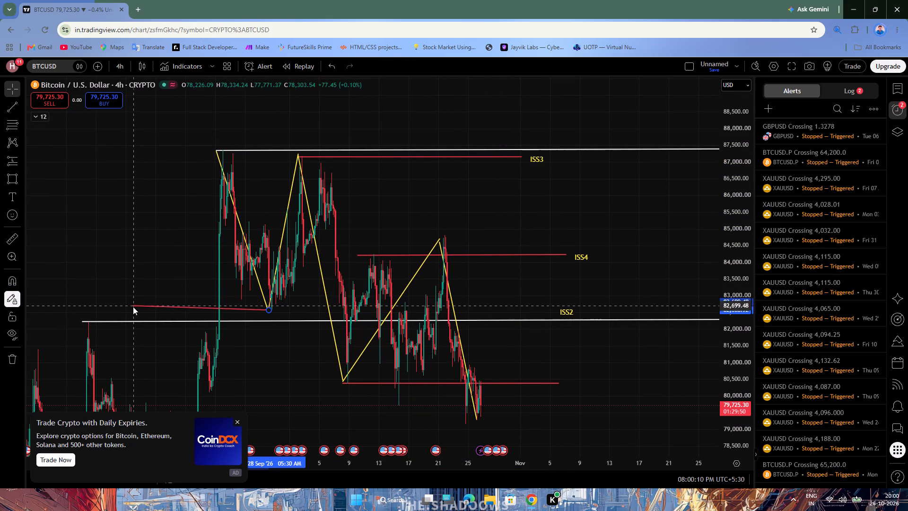
{"action": "left_click_drag", "start_coordinate": [133, 307], "coordinate": [162, 307]}
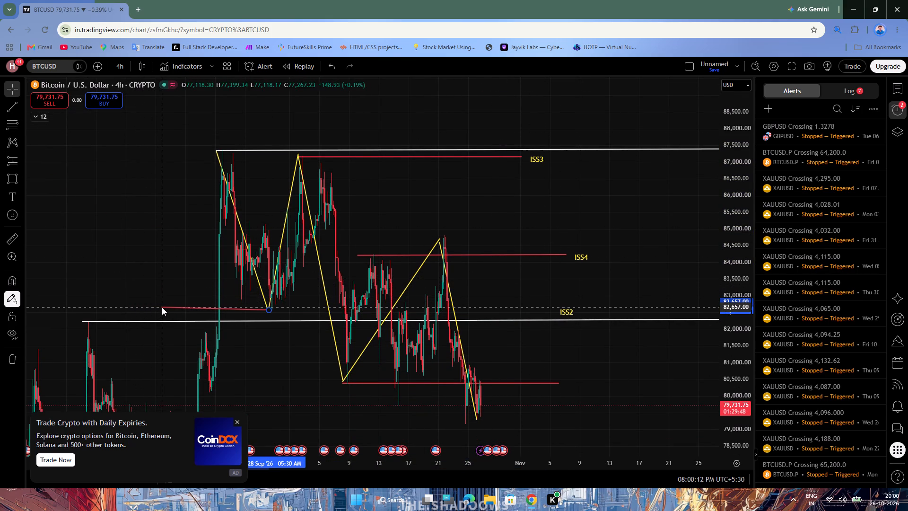
{"action": "left_click_drag", "start_coordinate": [162, 307], "coordinate": [121, 264]}
{"action": "left_click", "coordinate": [121, 264]}
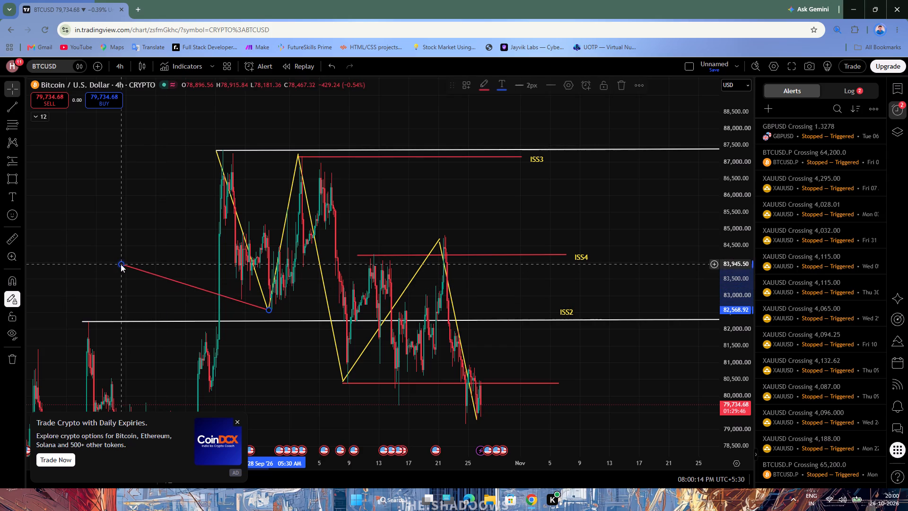
Move the ISS2 label beside the free end of its slanted red pointer line.
{"action": "left_click_drag", "start_coordinate": [565, 311], "coordinate": [370, 266]}
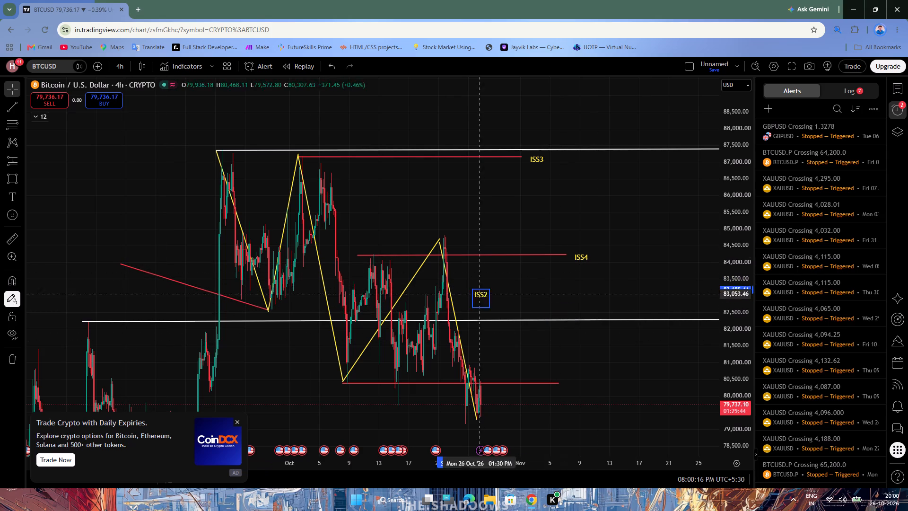
{"action": "left_click_drag", "start_coordinate": [370, 266], "coordinate": [105, 259]}
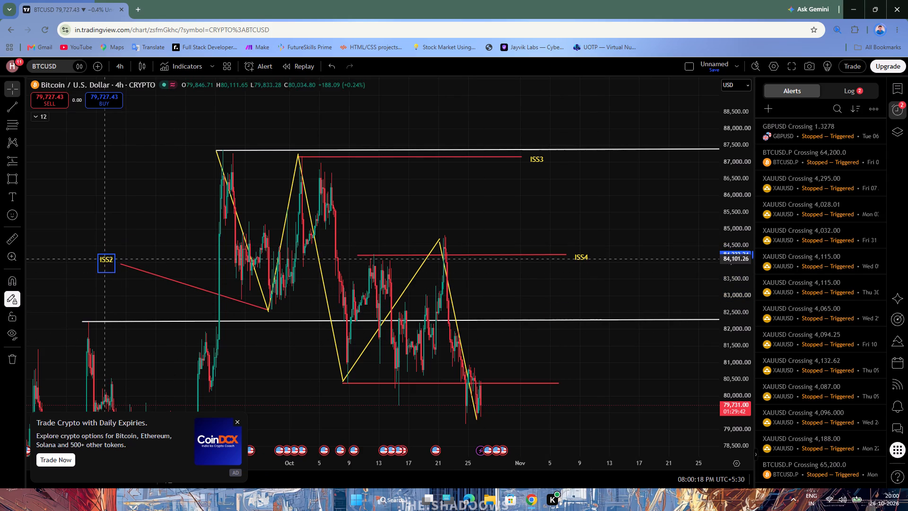
{"action": "left_click_drag", "start_coordinate": [105, 259], "coordinate": [105, 259]}
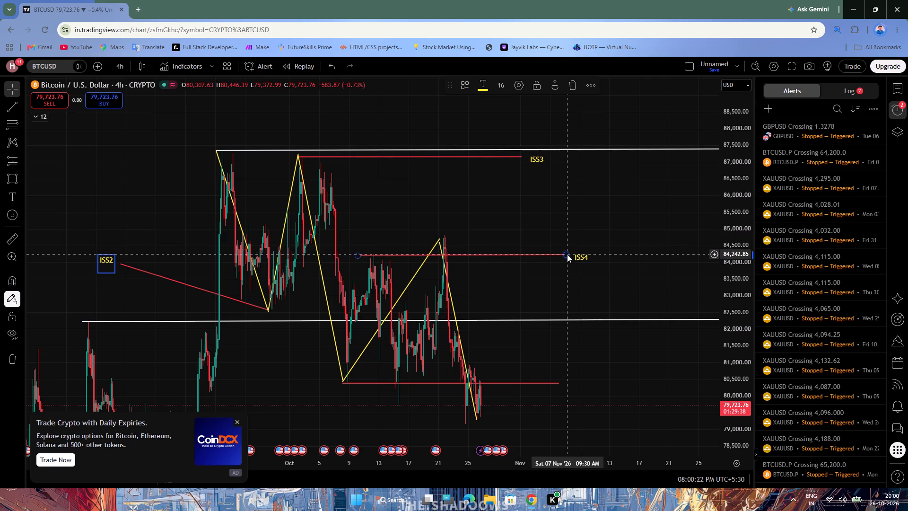
Move the red ISS4 line up to start at the 21 October swing high, at about 84,800.
{"action": "scroll", "coordinate": [559, 285], "scroll_direction": "up", "scroll_amount": 2}
{"action": "scroll", "coordinate": [559, 285], "scroll_direction": "down", "scroll_amount": 2}
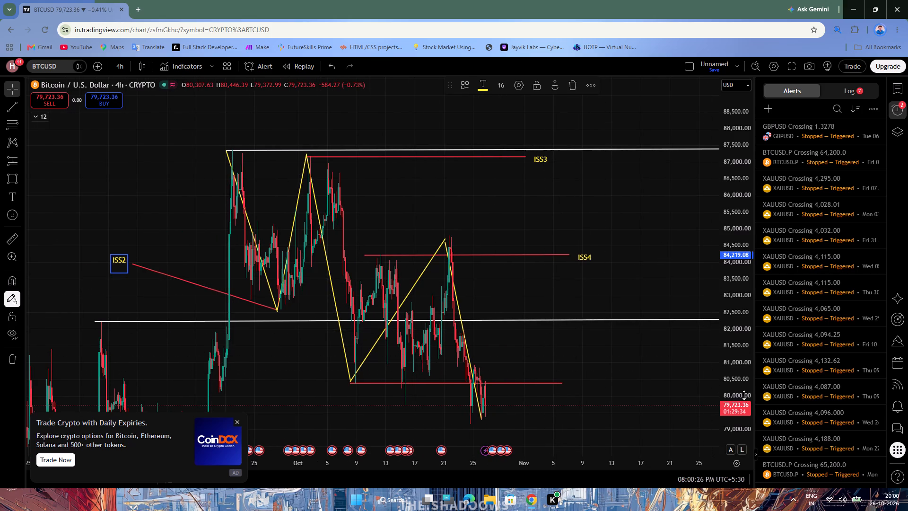
{"action": "left_click_drag", "start_coordinate": [744, 394], "coordinate": [732, 347]}
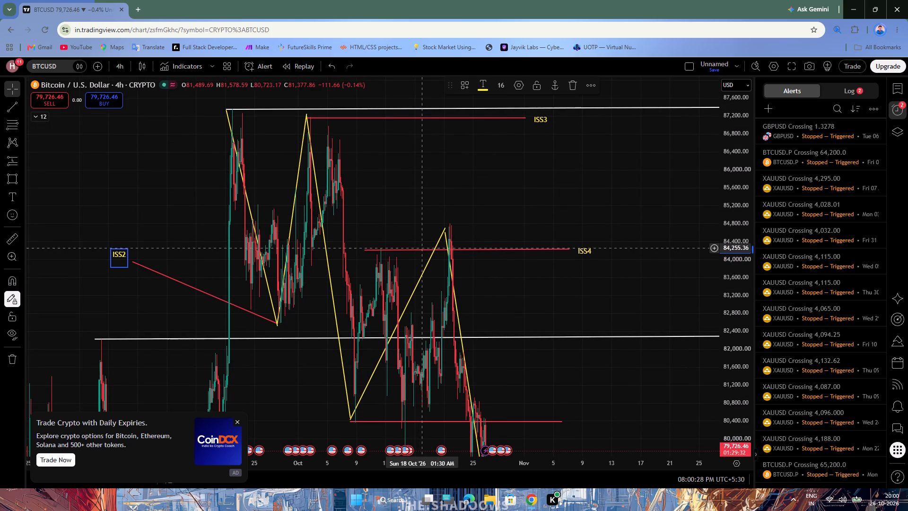
{"action": "left_click_drag", "start_coordinate": [422, 250], "coordinate": [496, 237]}
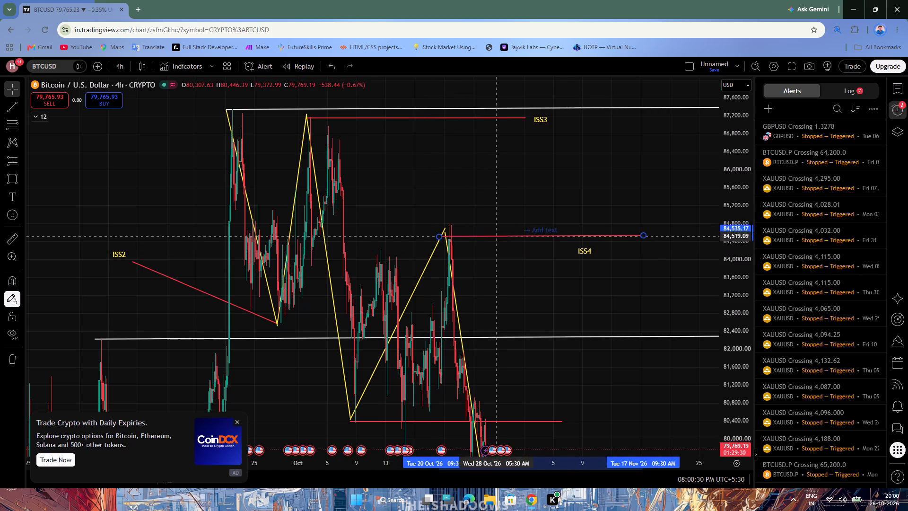
{"action": "left_click_drag", "start_coordinate": [496, 237], "coordinate": [505, 224]}
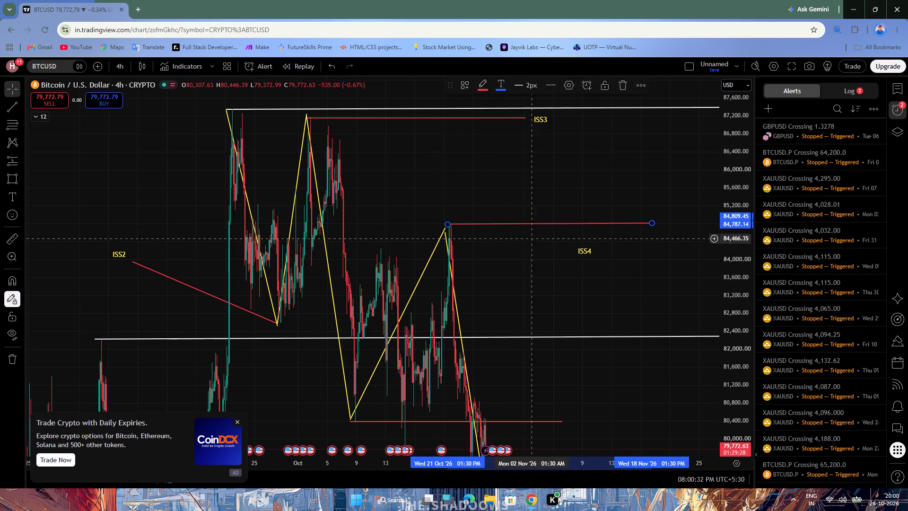
Move the ISS4 label beside the free end of its red line at the 21 October high.
{"action": "left_click_drag", "start_coordinate": [582, 252], "coordinate": [668, 224]}
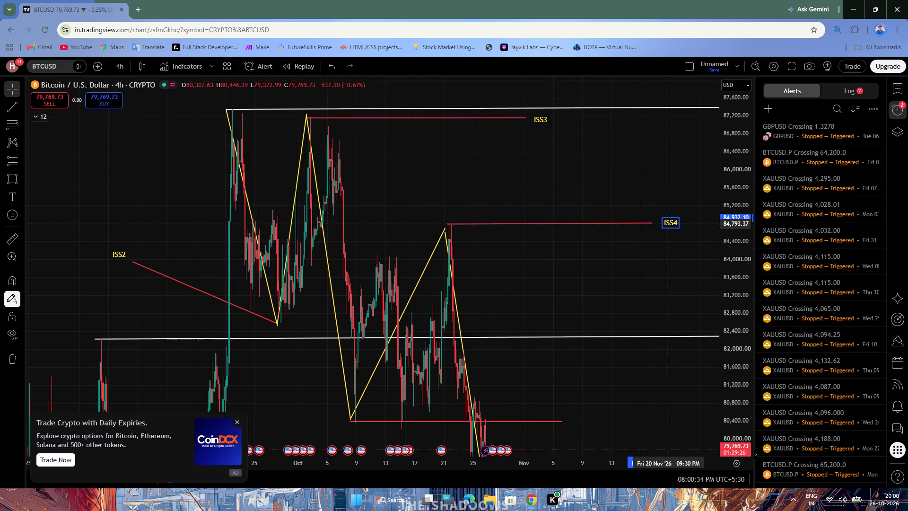
{"action": "left_click_drag", "start_coordinate": [668, 224], "coordinate": [664, 225]}
{"action": "left_click", "coordinate": [8, 88]}
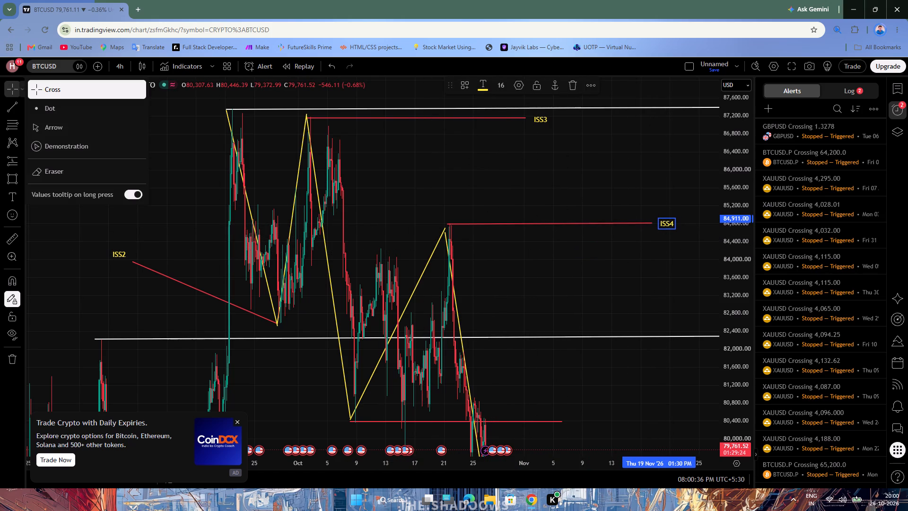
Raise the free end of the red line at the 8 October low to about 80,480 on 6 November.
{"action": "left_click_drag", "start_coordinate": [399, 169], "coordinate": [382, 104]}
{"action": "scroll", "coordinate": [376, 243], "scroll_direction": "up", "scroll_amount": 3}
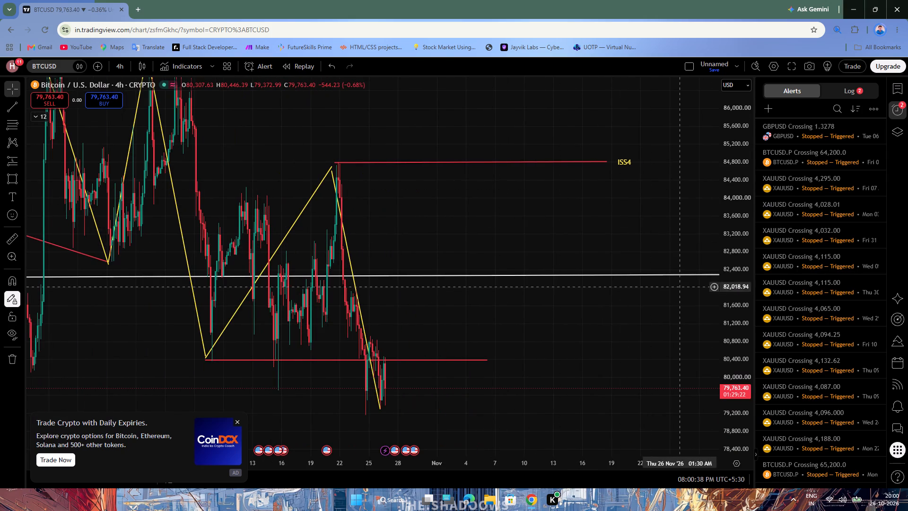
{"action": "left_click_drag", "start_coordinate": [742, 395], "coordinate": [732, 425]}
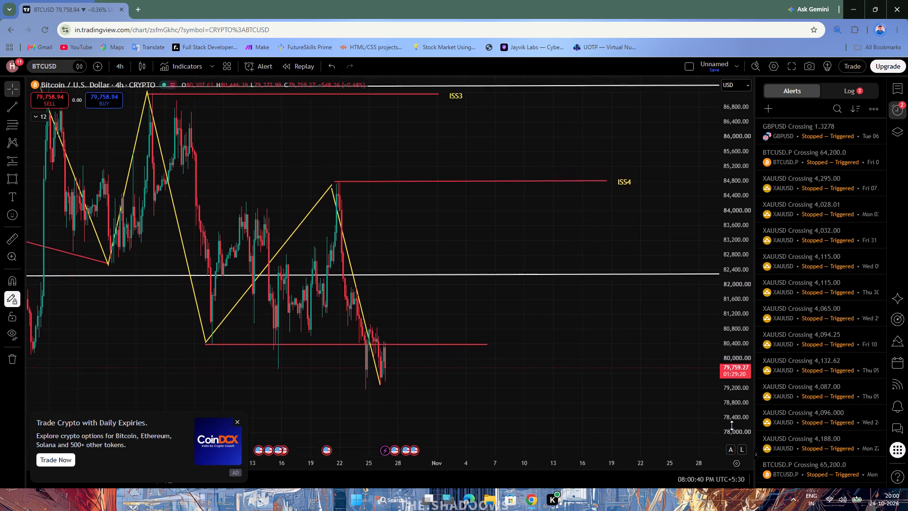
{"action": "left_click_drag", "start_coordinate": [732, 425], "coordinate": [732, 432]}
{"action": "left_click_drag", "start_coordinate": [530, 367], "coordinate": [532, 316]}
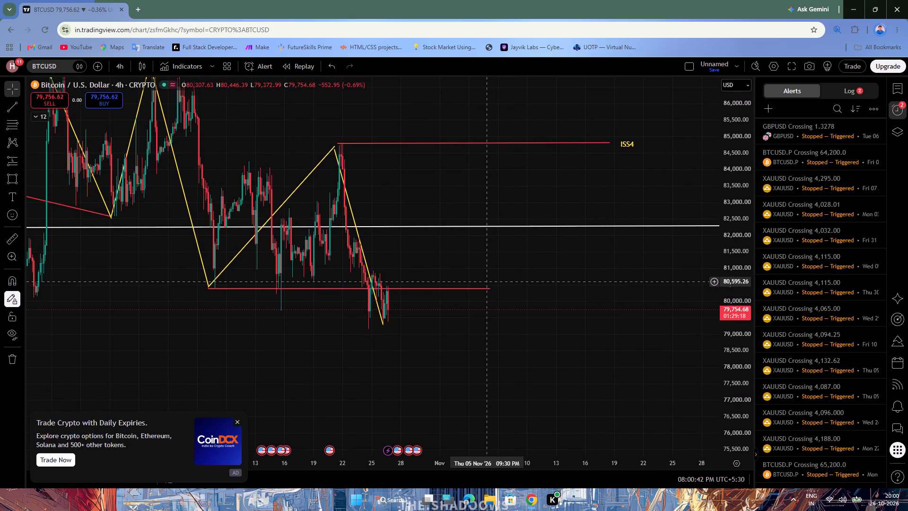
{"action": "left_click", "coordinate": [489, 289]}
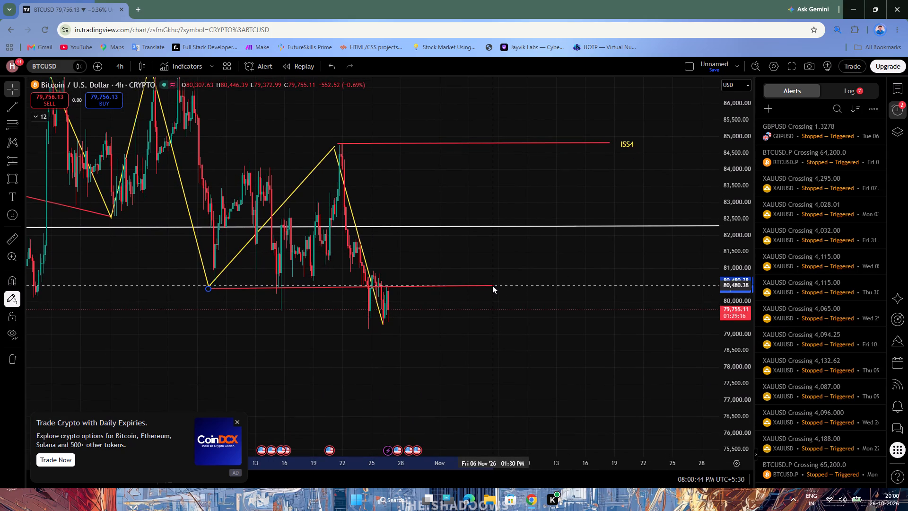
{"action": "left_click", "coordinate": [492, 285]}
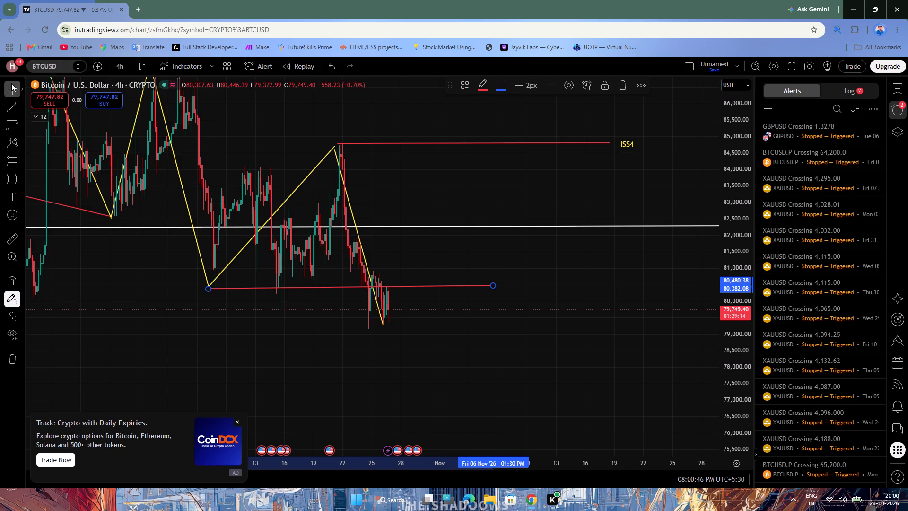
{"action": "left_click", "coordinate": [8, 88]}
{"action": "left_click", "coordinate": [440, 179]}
Examine the 4-hour swings against the ISS2, ISS3 and ISS4 markings and the white trendlines.
{"action": "left_click_drag", "start_coordinate": [466, 175], "coordinate": [477, 190]}
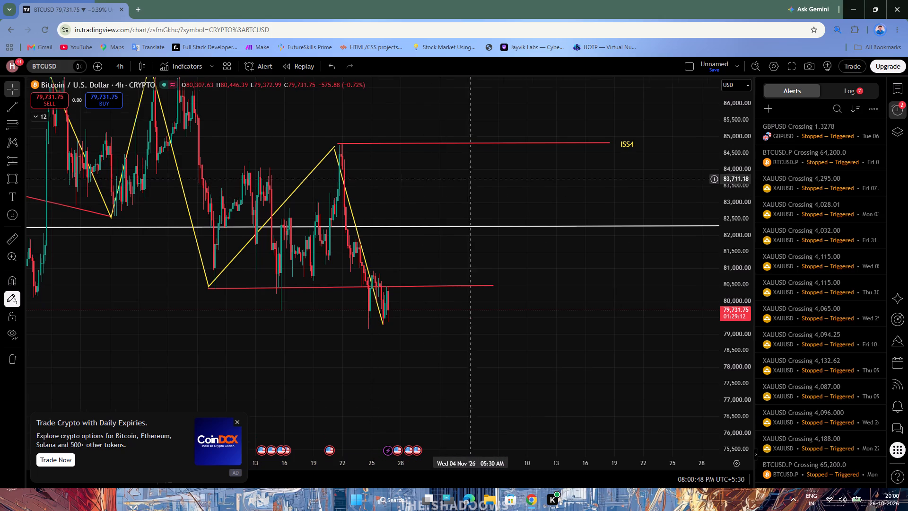
{"action": "left_click_drag", "start_coordinate": [477, 190], "coordinate": [489, 210]}
{"action": "scroll", "coordinate": [548, 253], "scroll_direction": "down", "scroll_amount": 4}
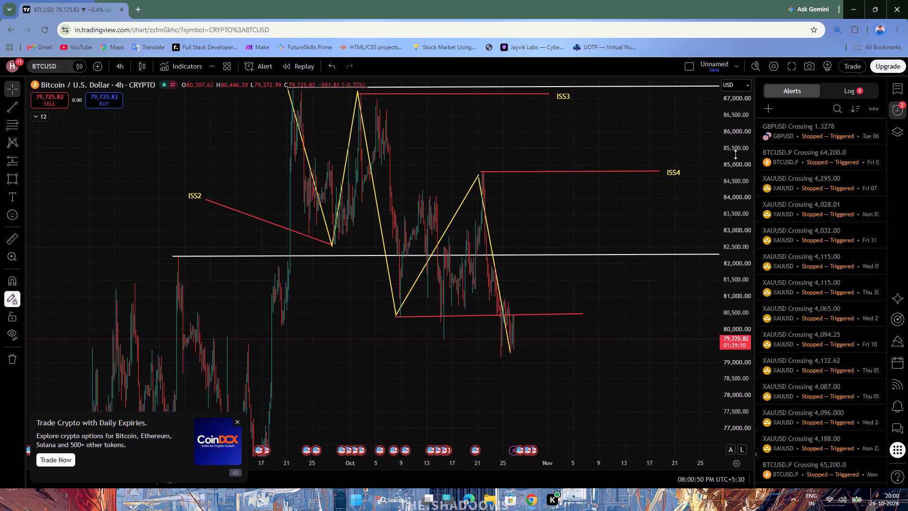
{"action": "left_click_drag", "start_coordinate": [742, 141], "coordinate": [741, 196]}
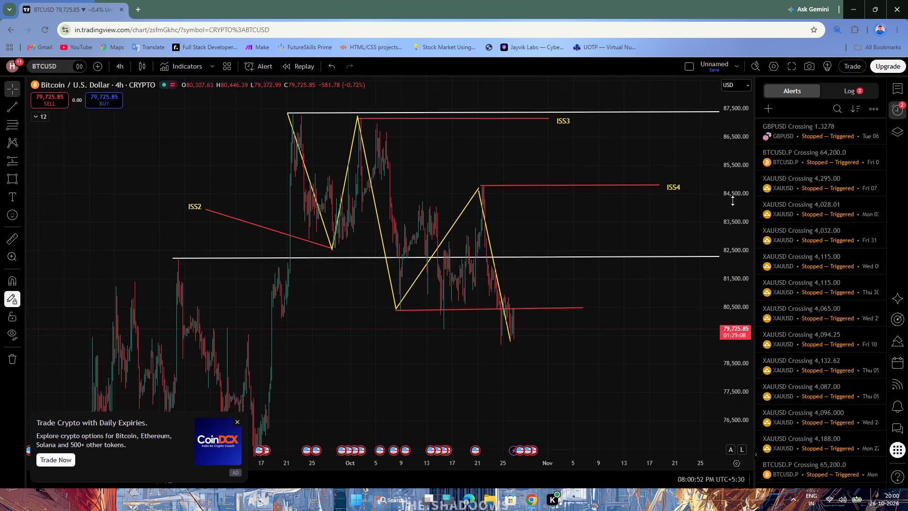
{"action": "scroll", "coordinate": [442, 365], "scroll_direction": "up", "scroll_amount": 5}
{"action": "scroll", "coordinate": [423, 372], "scroll_direction": "down", "scroll_amount": 3}
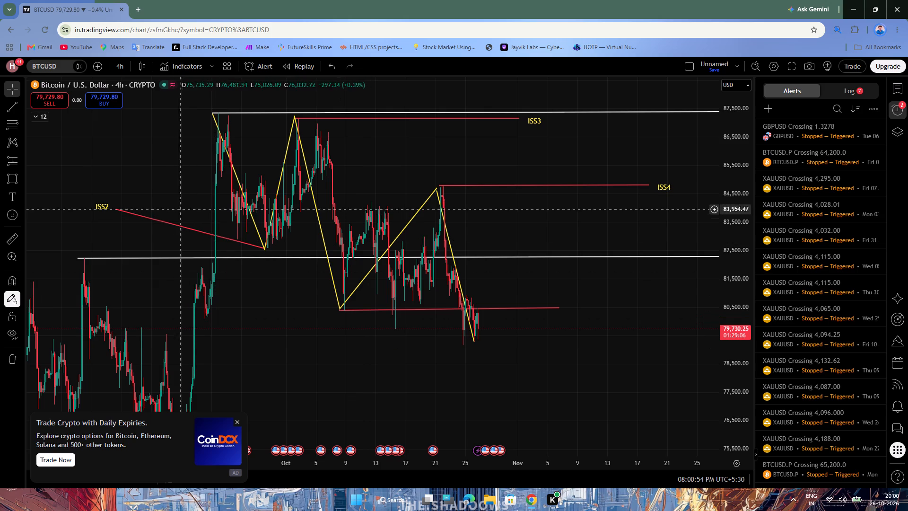
{"action": "left_click_drag", "start_coordinate": [164, 187], "coordinate": [144, 184]}
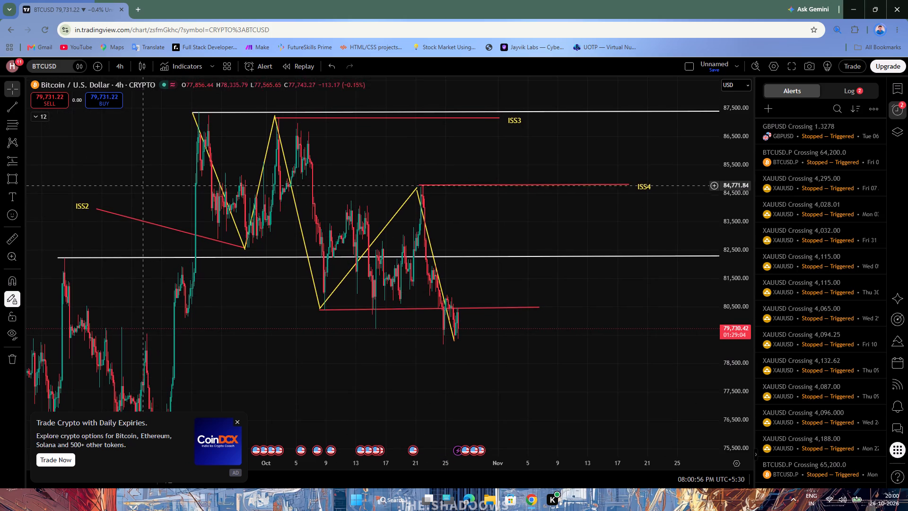
{"action": "scroll", "coordinate": [131, 216], "scroll_direction": "up", "scroll_amount": 2}
{"action": "scroll", "coordinate": [130, 218], "scroll_direction": "down", "scroll_amount": 1}
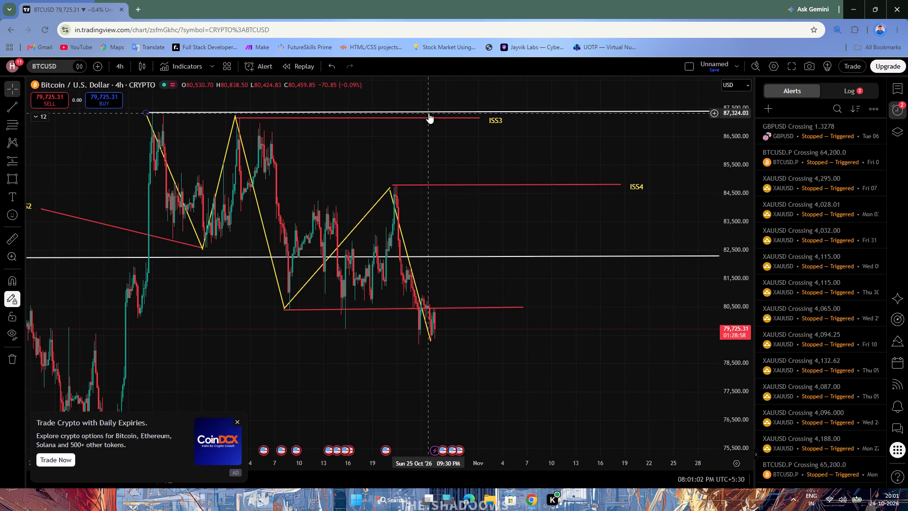
{"action": "scroll", "coordinate": [471, 255], "scroll_direction": "up", "scroll_amount": 4}
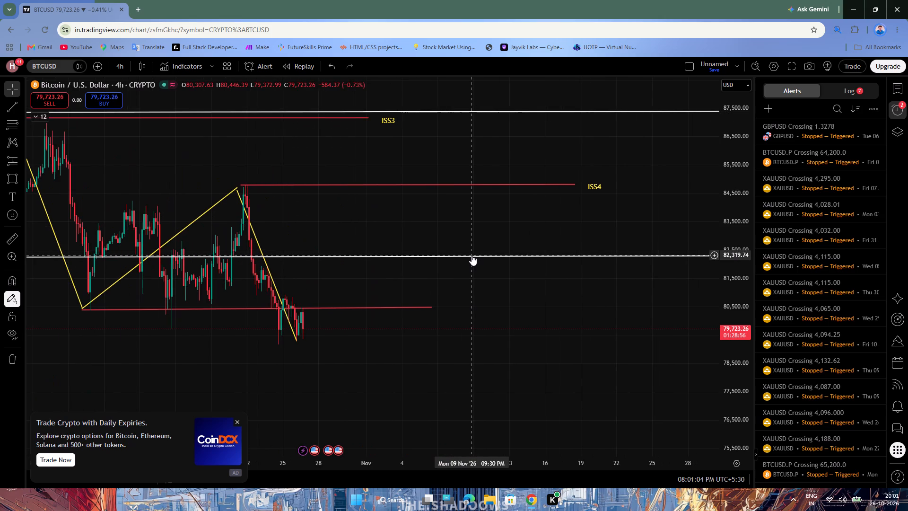
{"action": "scroll", "coordinate": [472, 255], "scroll_direction": "down", "scroll_amount": 4}
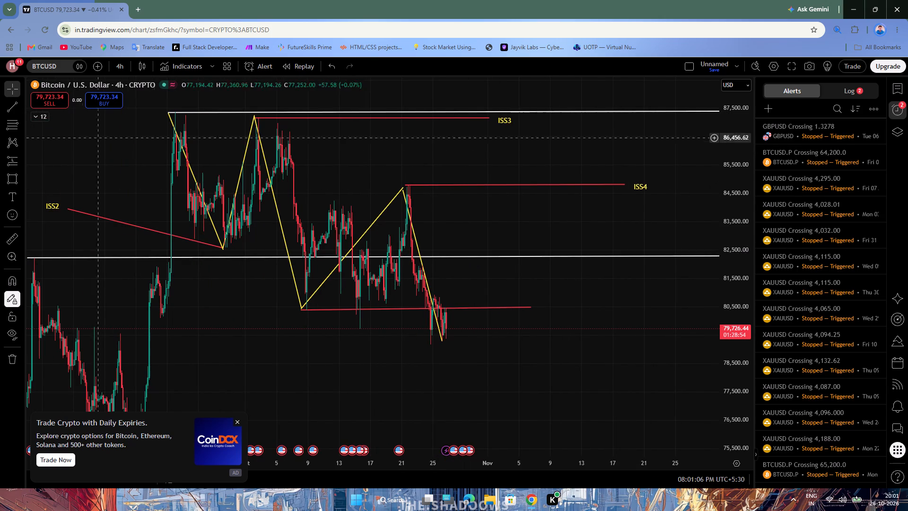
Show the hidden JADU TONA indicator on the chart and collapse the indicator list.
{"action": "left_click", "coordinate": [41, 112]}
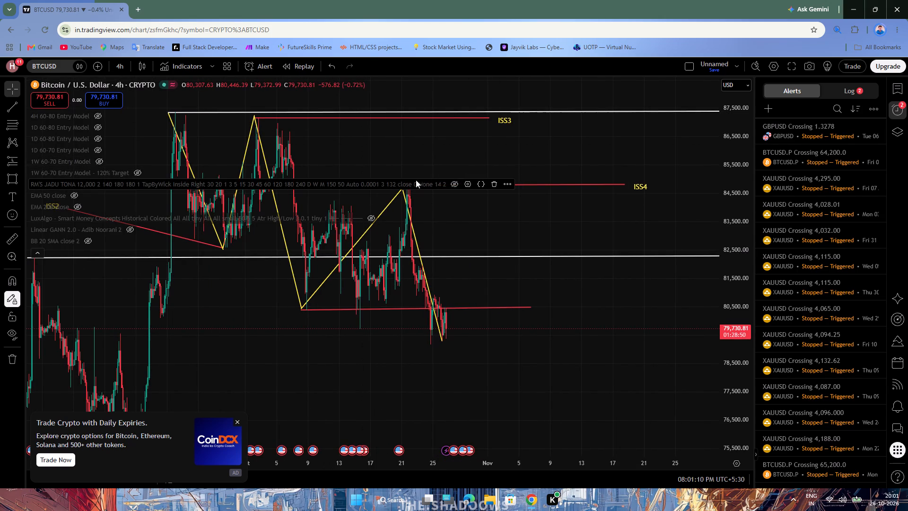
{"action": "left_click", "coordinate": [454, 184]}
{"action": "left_click", "coordinate": [37, 251]}
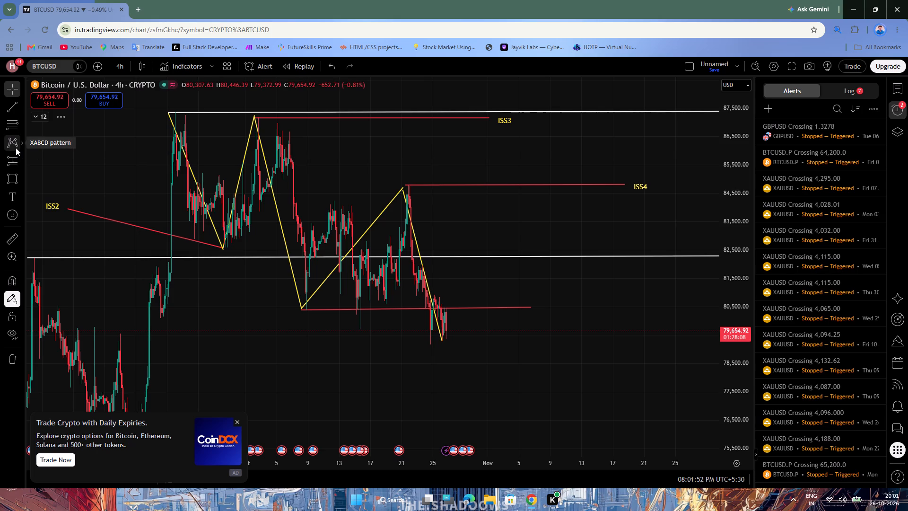
{"action": "left_click", "coordinate": [36, 114]}
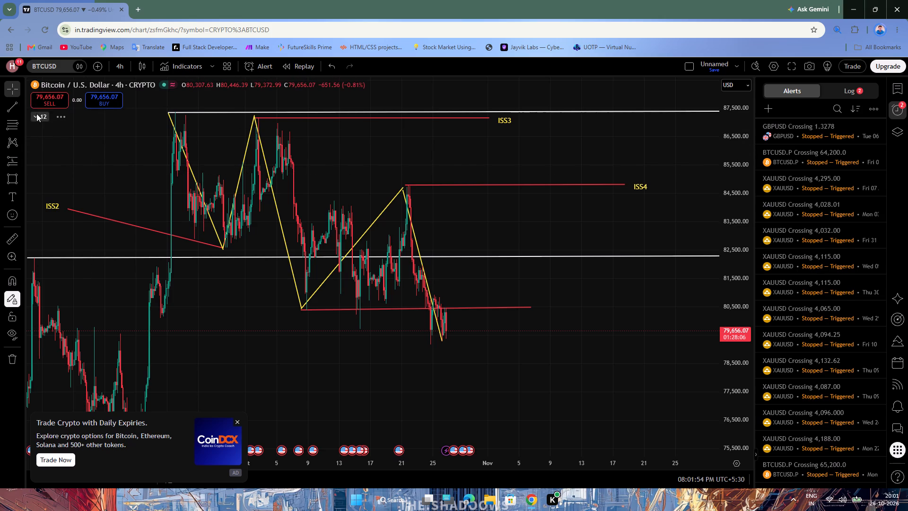
{"action": "left_click", "coordinate": [34, 253]}
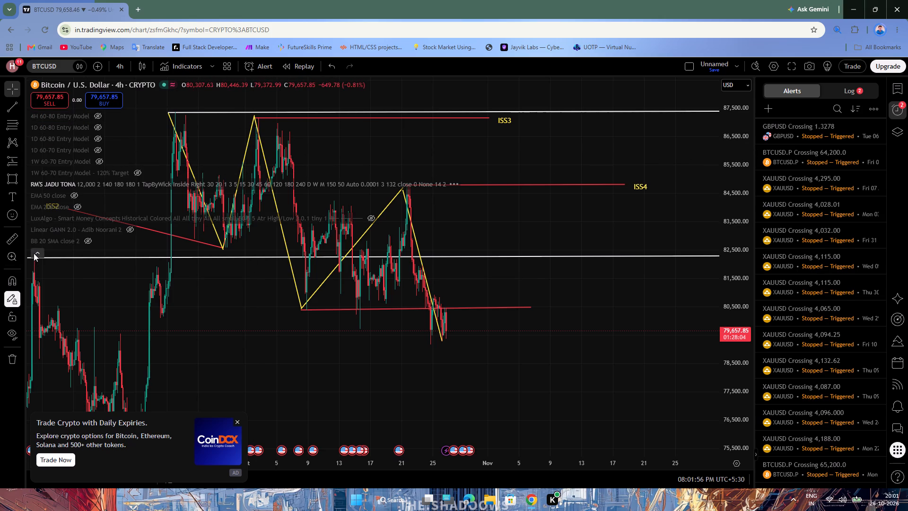
Dismiss the crypto trading advertisement and the ad-free upgrade offer covering the chart.
{"action": "left_click_drag", "start_coordinate": [382, 386], "coordinate": [514, 429]}
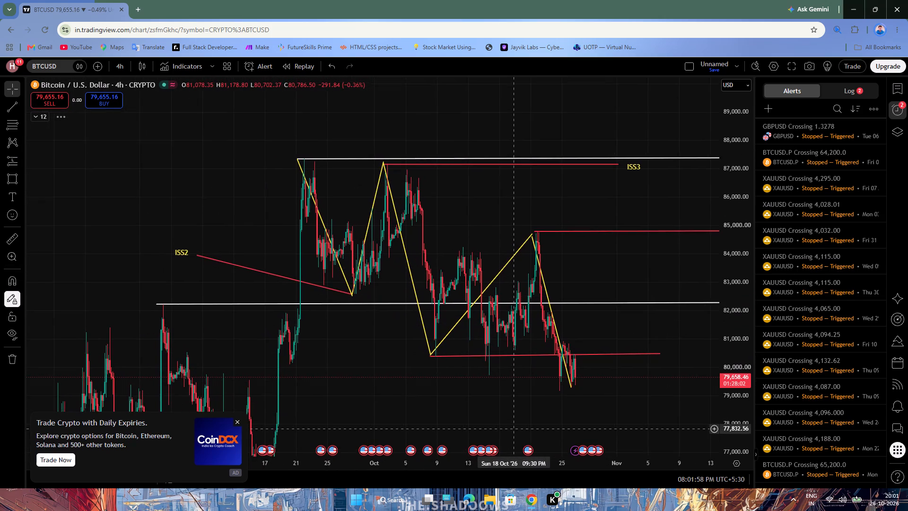
{"action": "left_click_drag", "start_coordinate": [514, 429], "coordinate": [511, 372]}
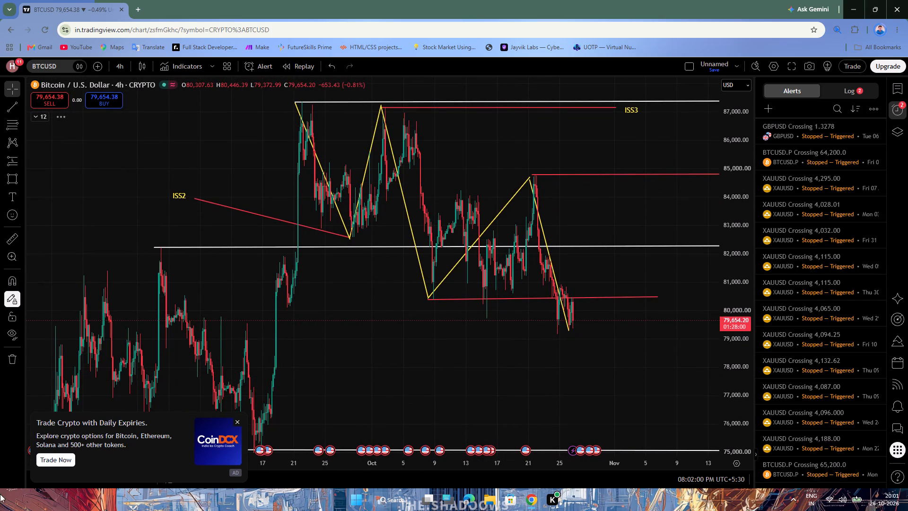
{"action": "left_click", "coordinate": [236, 421]}
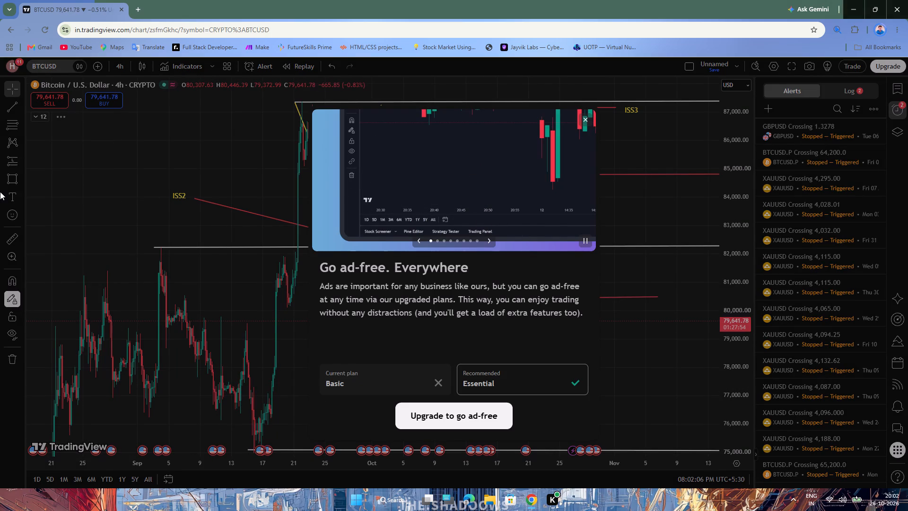
{"action": "left_click", "coordinate": [581, 121]}
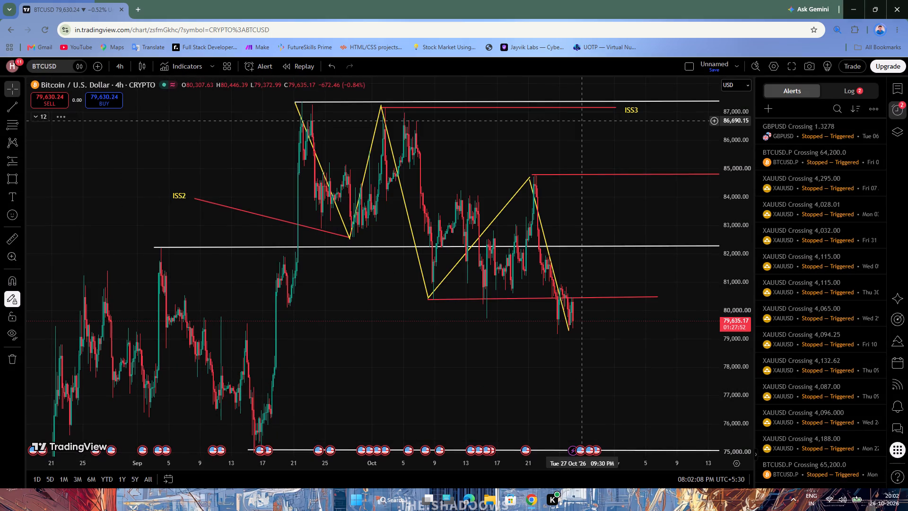
Delete the red line that starts at the 8 October swing low, near 80,400.
{"action": "left_click_drag", "start_coordinate": [632, 212], "coordinate": [588, 194]}
{"action": "scroll", "coordinate": [463, 270], "scroll_direction": "up", "scroll_amount": 3}
{"action": "scroll", "coordinate": [461, 271], "scroll_direction": "down", "scroll_amount": 6}
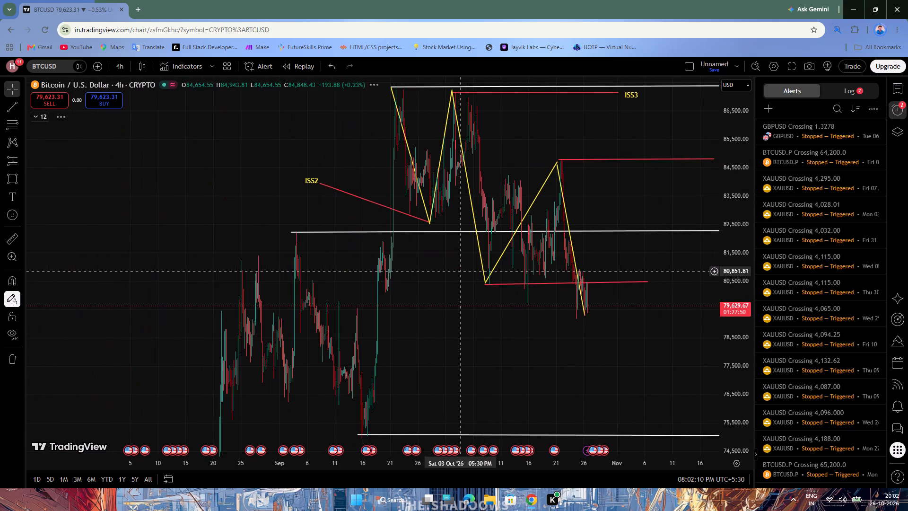
{"action": "left_click_drag", "start_coordinate": [619, 356], "coordinate": [611, 314]}
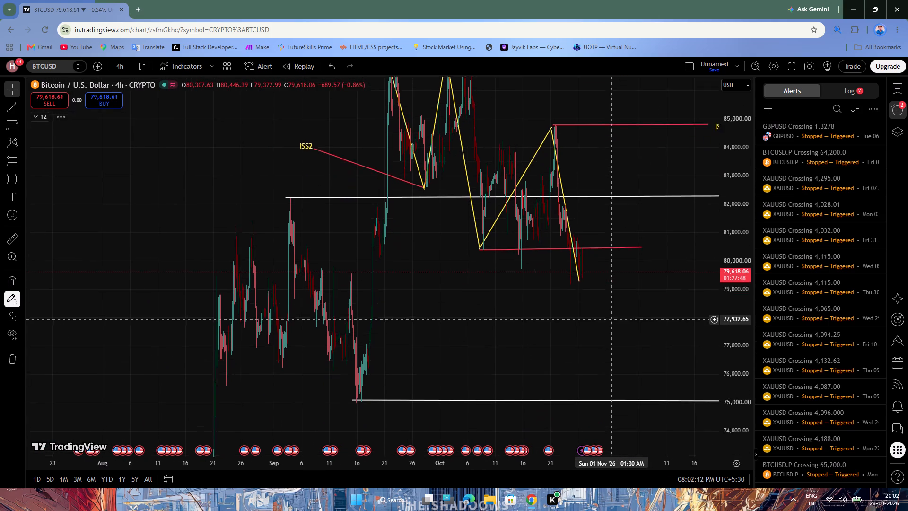
{"action": "left_click_drag", "start_coordinate": [611, 314], "coordinate": [611, 366]}
{"action": "scroll", "coordinate": [494, 395], "scroll_direction": "up", "scroll_amount": 4}
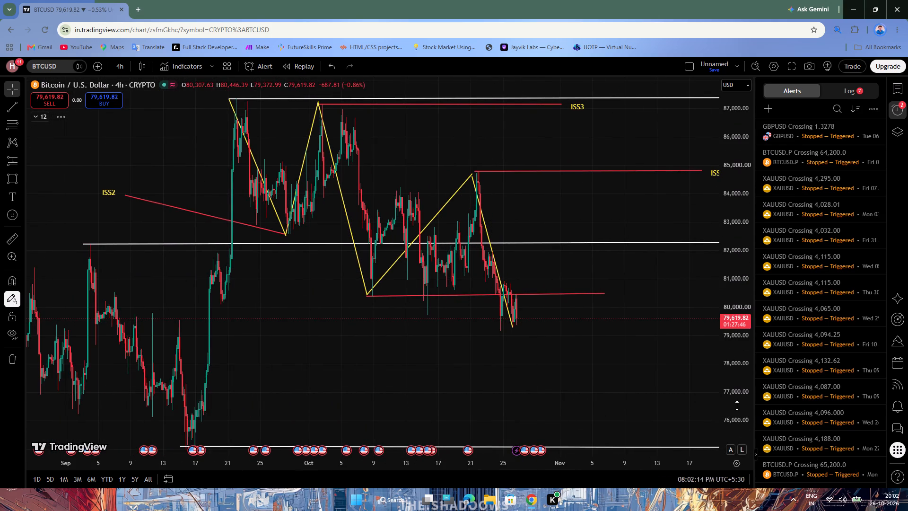
{"action": "left_click_drag", "start_coordinate": [737, 405], "coordinate": [718, 328]}
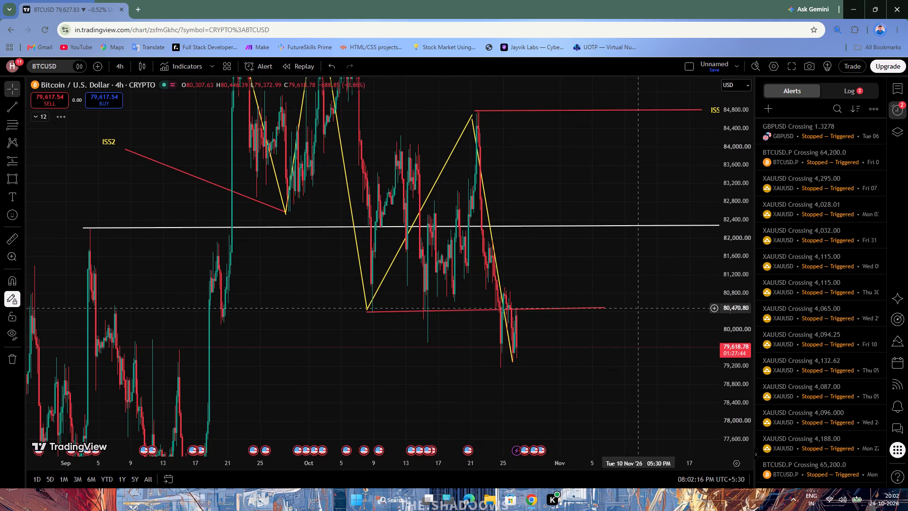
{"action": "left_click", "coordinate": [604, 306]}
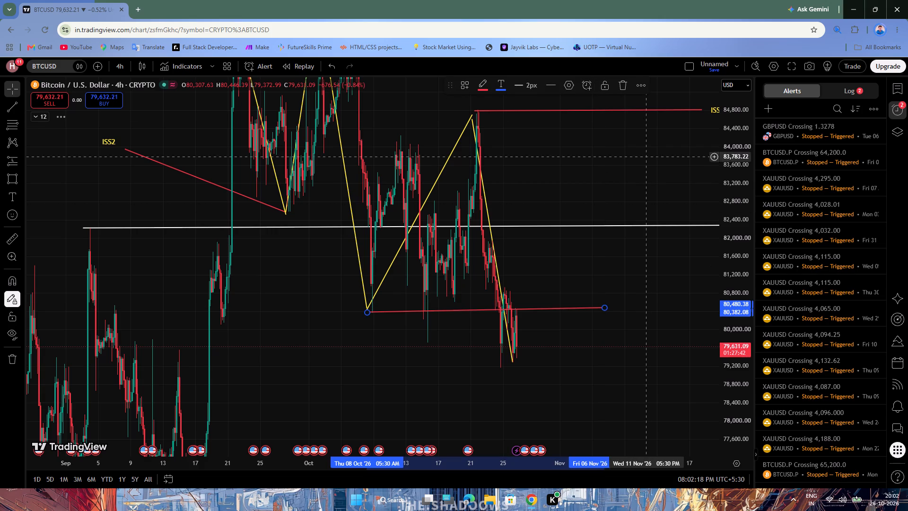
{"action": "left_click", "coordinate": [622, 92]}
Examine the 4-hour zigzag swings from ISS2 through ISS4 down to the latest October low.
{"action": "left_click_drag", "start_coordinate": [623, 163], "coordinate": [620, 147]}
{"action": "scroll", "coordinate": [534, 321], "scroll_direction": "up", "scroll_amount": 2}
{"action": "scroll", "coordinate": [543, 316], "scroll_direction": "down", "scroll_amount": 3}
{"action": "left_click_drag", "start_coordinate": [598, 318], "coordinate": [578, 354]}
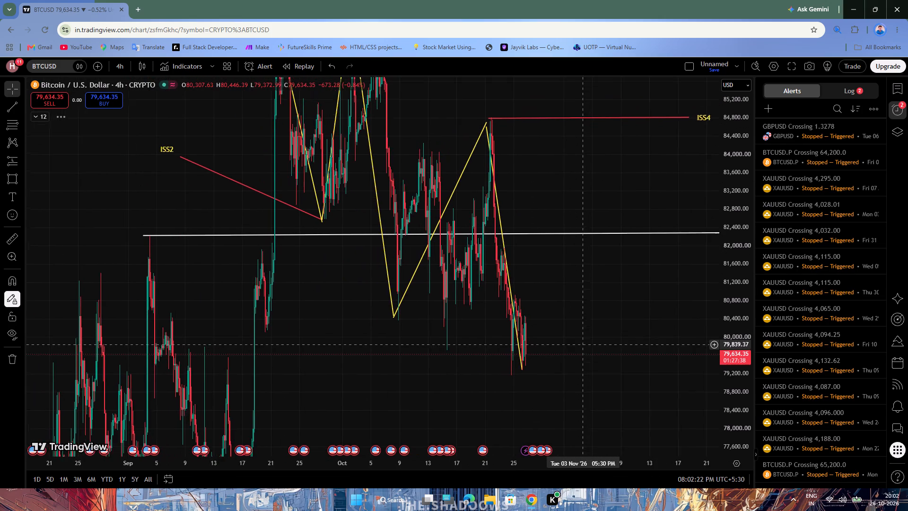
{"action": "left_click_drag", "start_coordinate": [578, 354], "coordinate": [571, 428]}
{"action": "left_click_drag", "start_coordinate": [620, 283], "coordinate": [619, 278]}
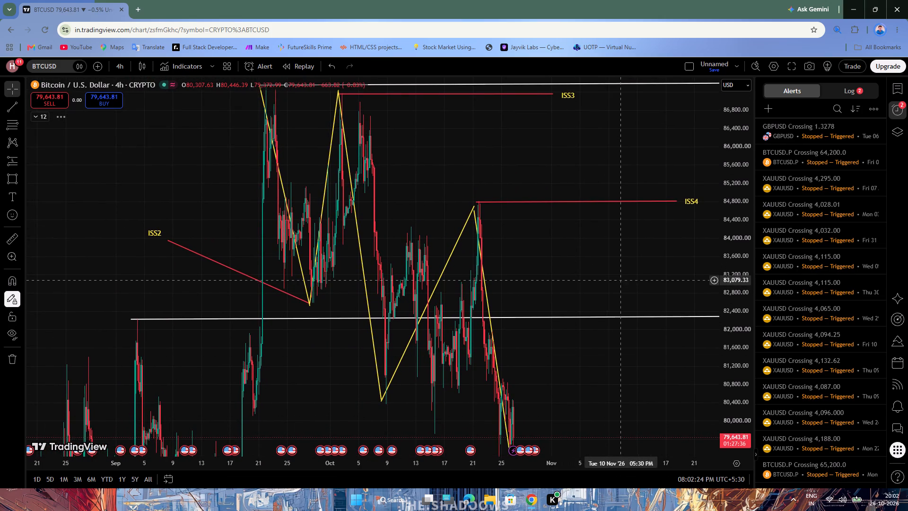
{"action": "left_click_drag", "start_coordinate": [619, 278], "coordinate": [582, 220]}
{"action": "scroll", "coordinate": [591, 240], "scroll_direction": "up", "scroll_amount": 2}
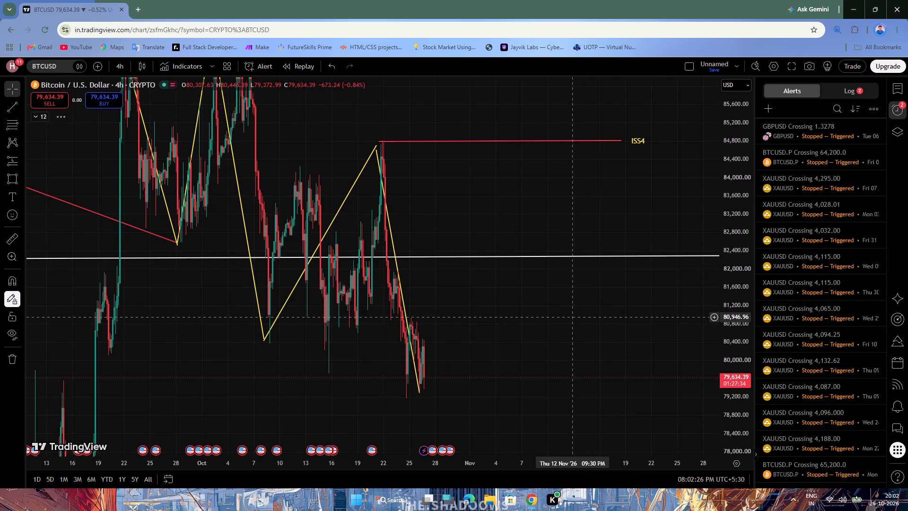
Examine the 4-hour price swings between the ISS2 low, the ISS4 high and the latest October low.
{"action": "left_click_drag", "start_coordinate": [570, 317], "coordinate": [525, 341]}
{"action": "left_click_drag", "start_coordinate": [525, 341], "coordinate": [672, 361]}
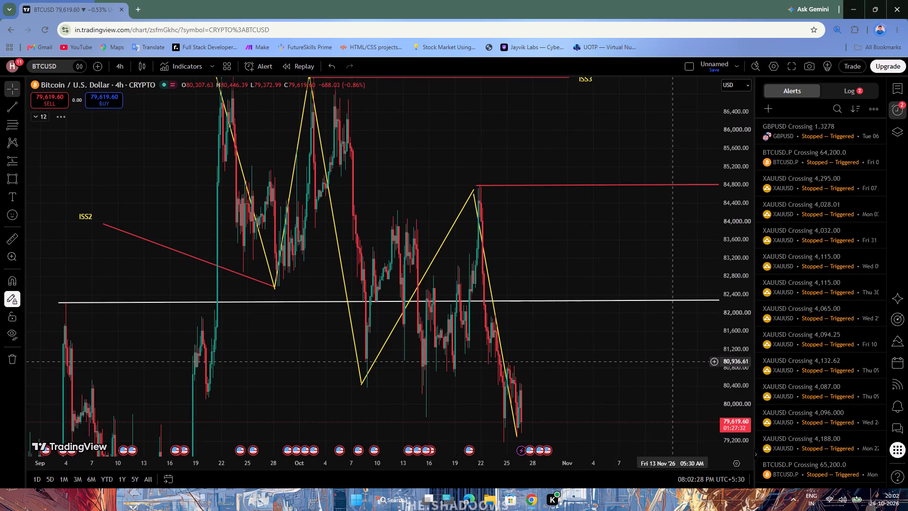
{"action": "left_click_drag", "start_coordinate": [650, 264], "coordinate": [548, 250]}
{"action": "left_click_drag", "start_coordinate": [591, 254], "coordinate": [537, 220]}
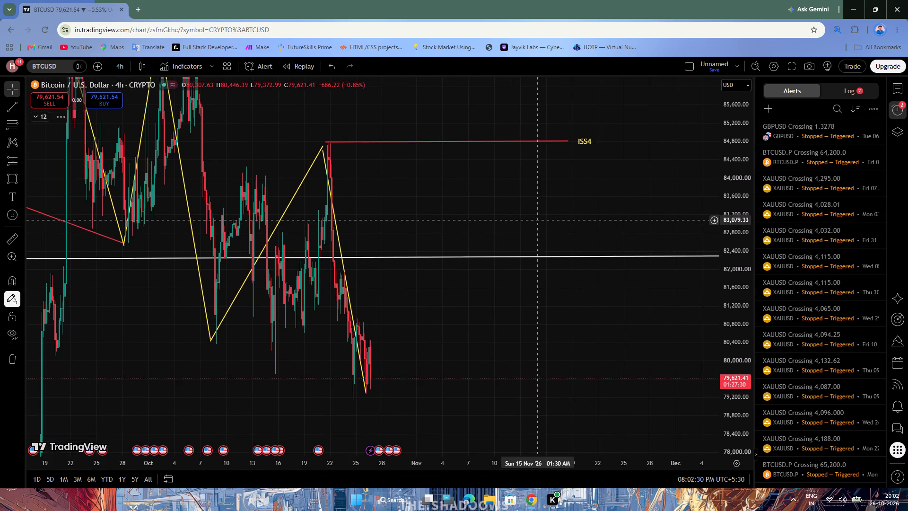
{"action": "left_click_drag", "start_coordinate": [537, 220], "coordinate": [654, 287]}
{"action": "left_click_drag", "start_coordinate": [654, 287], "coordinate": [596, 226]}
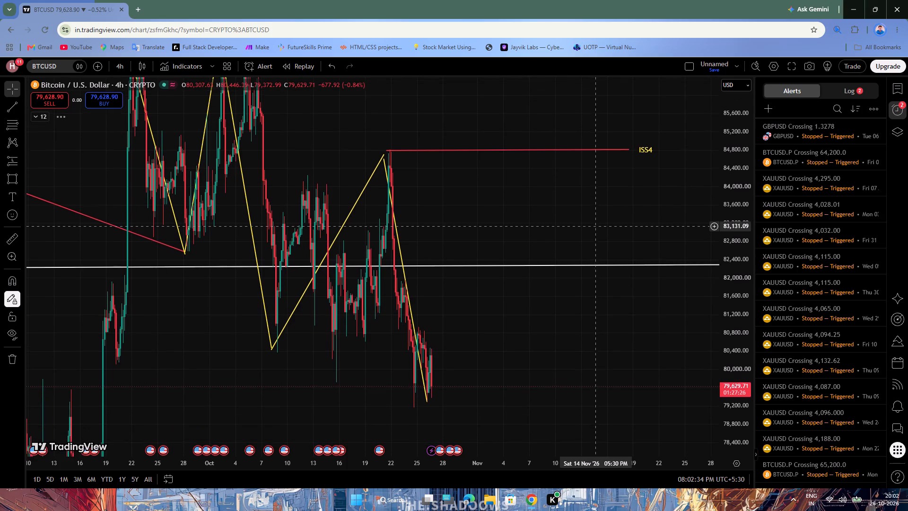
{"action": "left_click_drag", "start_coordinate": [596, 226], "coordinate": [608, 212]}
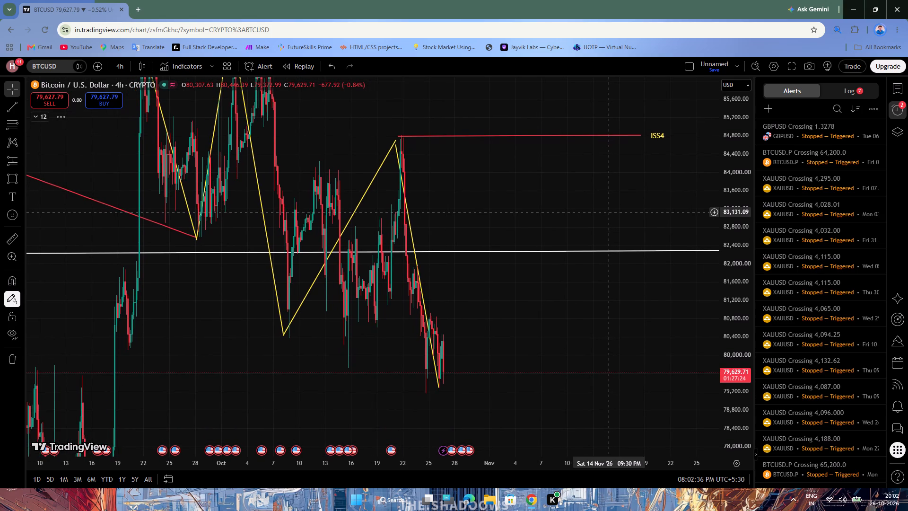
{"action": "scroll", "coordinate": [476, 318], "scroll_direction": "down", "scroll_amount": 2}
{"action": "scroll", "coordinate": [528, 337], "scroll_direction": "up", "scroll_amount": 2}
{"action": "left_click_drag", "start_coordinate": [551, 316], "coordinate": [541, 284]}
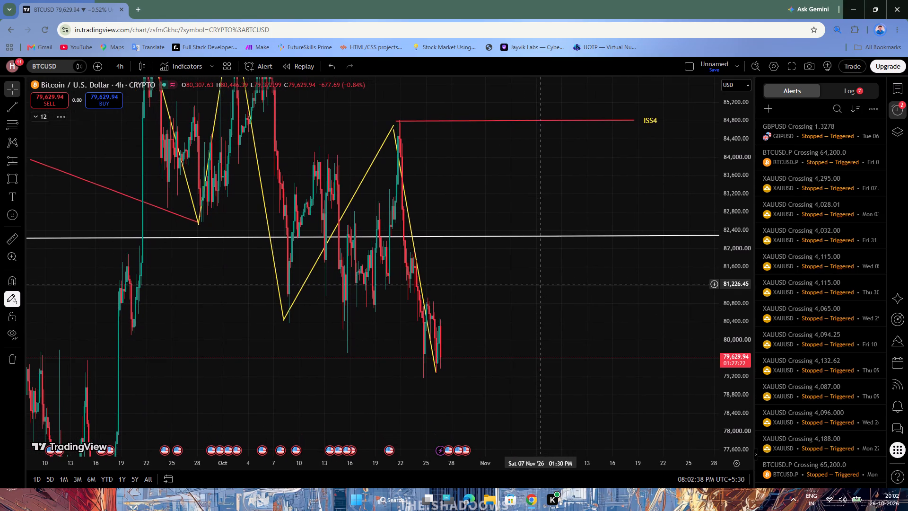
{"action": "left_click_drag", "start_coordinate": [541, 284], "coordinate": [584, 359]}
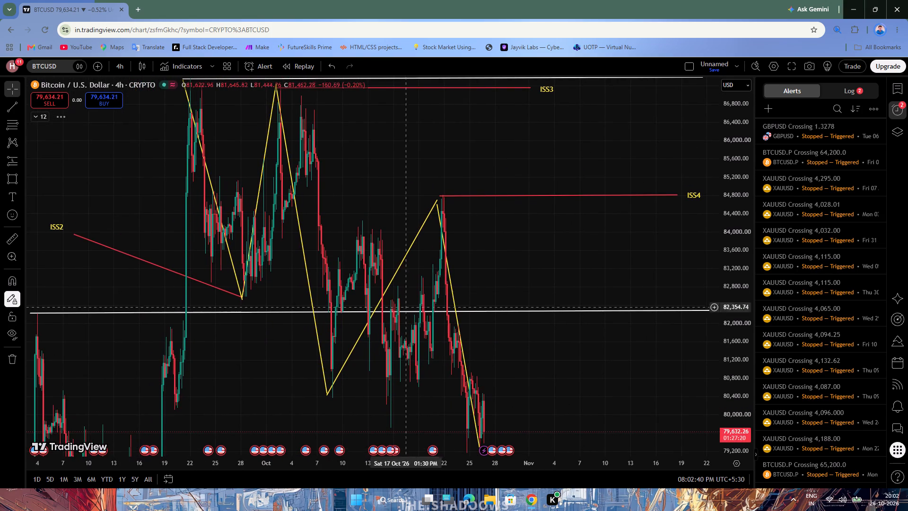
Draw a green rectangle zone at the ISS2 swing low, from 22 September to 17 November, between about 82,934 and 82,562.
{"action": "left_click", "coordinate": [7, 181]}
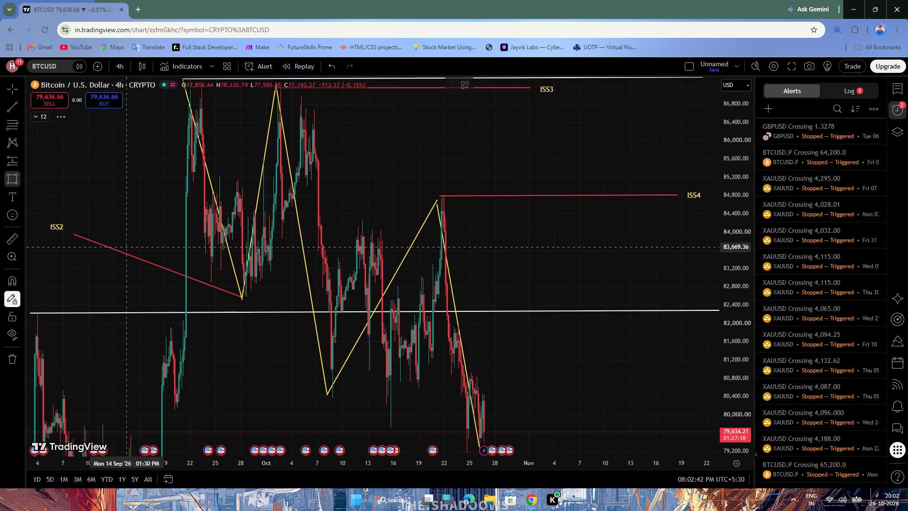
{"action": "left_click", "coordinate": [192, 281]}
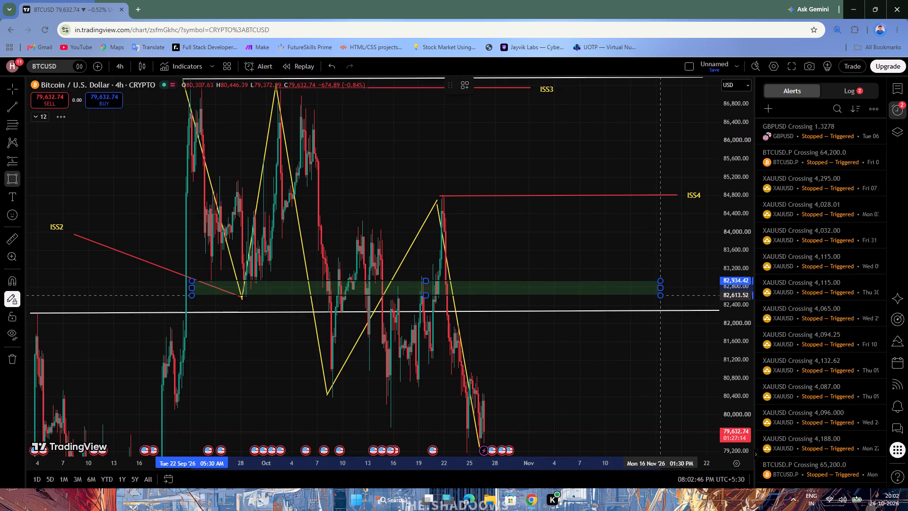
{"action": "left_click", "coordinate": [666, 298]}
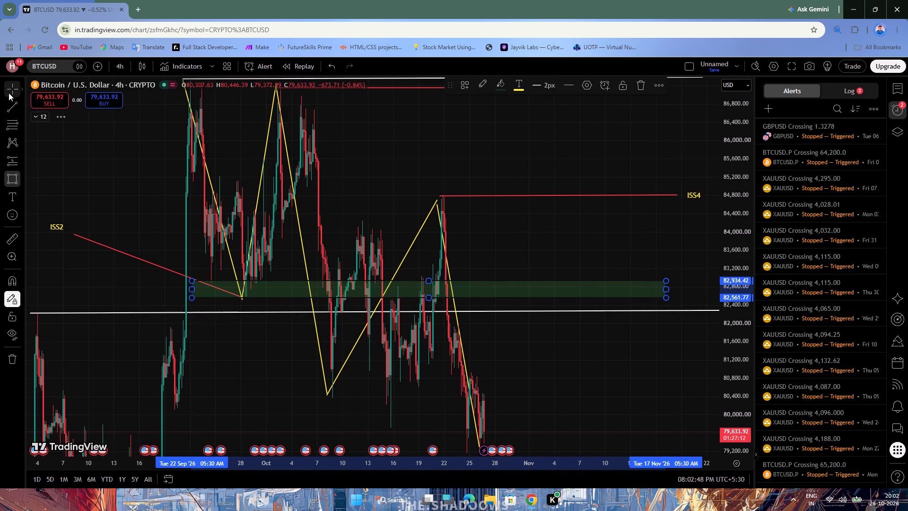
{"action": "left_click", "coordinate": [9, 93]}
Examine how the 4-hour price action and zigzag swings relate to the green zone and the white trendline.
{"action": "left_click_drag", "start_coordinate": [533, 247], "coordinate": [398, 162]}
{"action": "left_click_drag", "start_coordinate": [419, 291], "coordinate": [563, 360]}
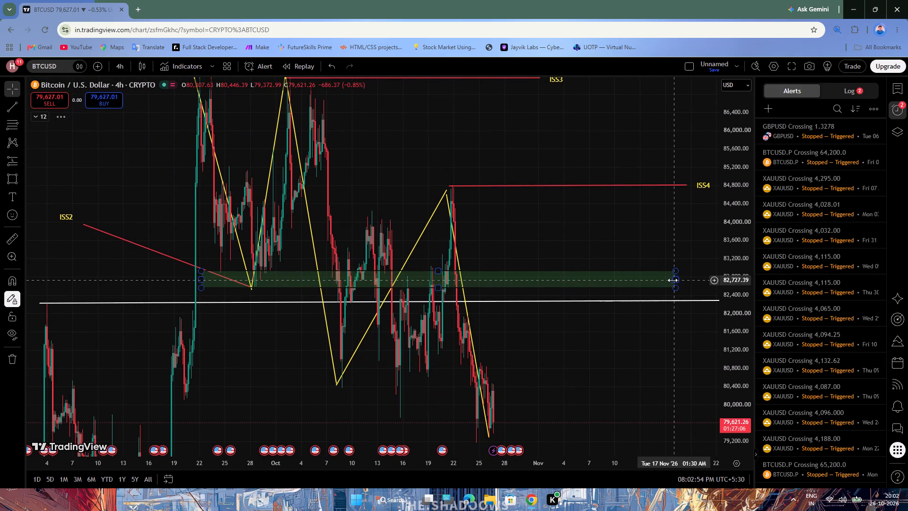
{"action": "left_click_drag", "start_coordinate": [610, 360], "coordinate": [561, 281]}
{"action": "scroll", "coordinate": [500, 323], "scroll_direction": "up", "scroll_amount": 1}
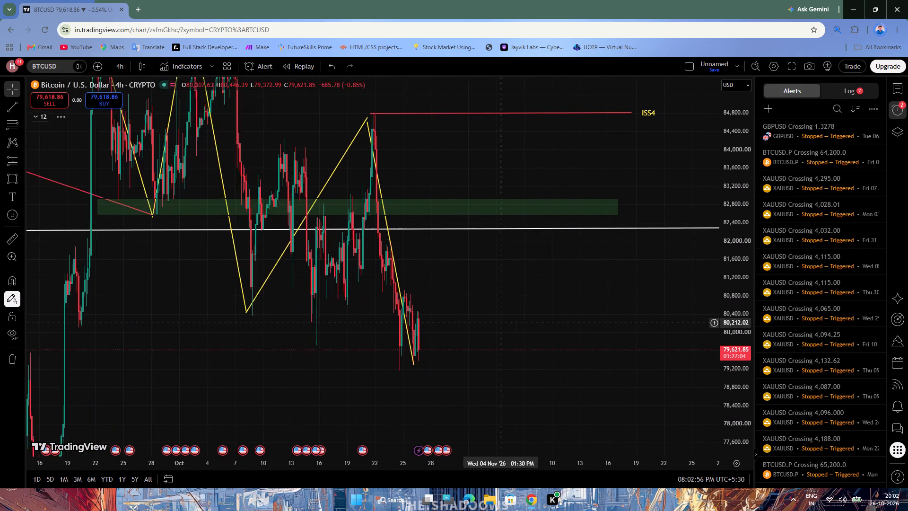
{"action": "scroll", "coordinate": [500, 323], "scroll_direction": "up", "scroll_amount": 1}
{"action": "scroll", "coordinate": [500, 323], "scroll_direction": "down", "scroll_amount": 1}
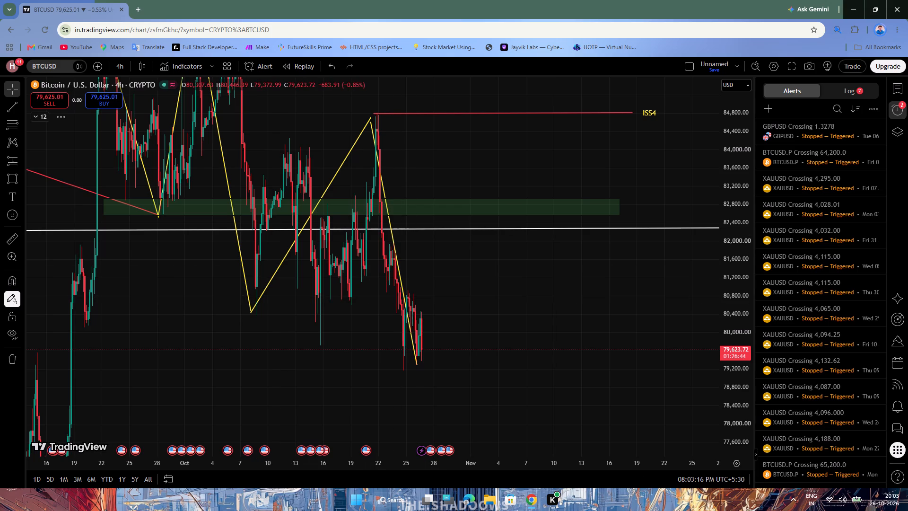
{"action": "left_click_drag", "start_coordinate": [418, 168], "coordinate": [773, 113]}
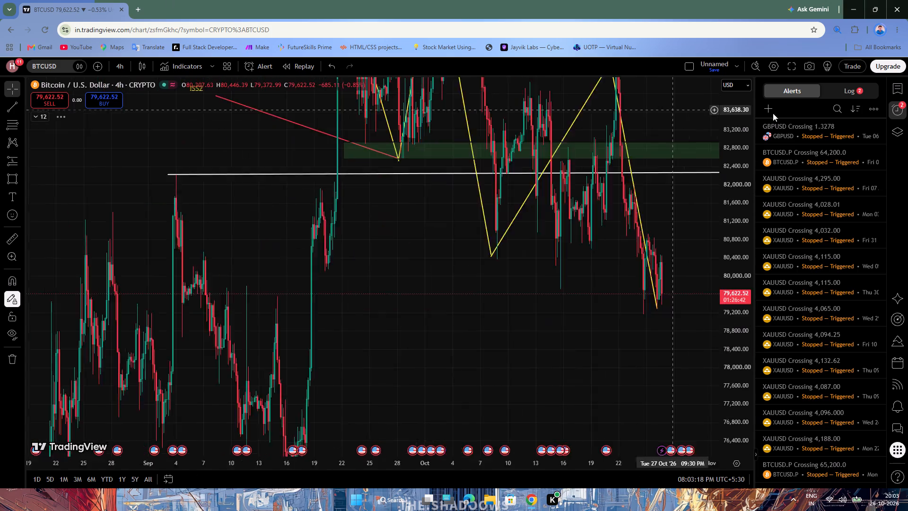
{"action": "left_click_drag", "start_coordinate": [773, 113], "coordinate": [518, 193]}
{"action": "scroll", "coordinate": [488, 289], "scroll_direction": "up", "scroll_amount": 6}
{"action": "scroll", "coordinate": [487, 289], "scroll_direction": "down", "scroll_amount": 2}
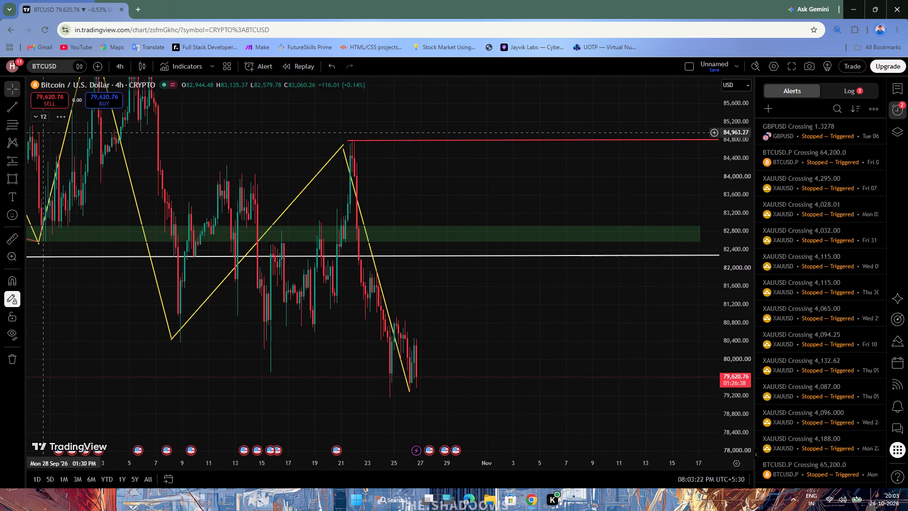
Hide the RMS JADU TONA indicator on the chart and collapse the indicator list.
{"action": "left_click", "coordinate": [43, 119]}
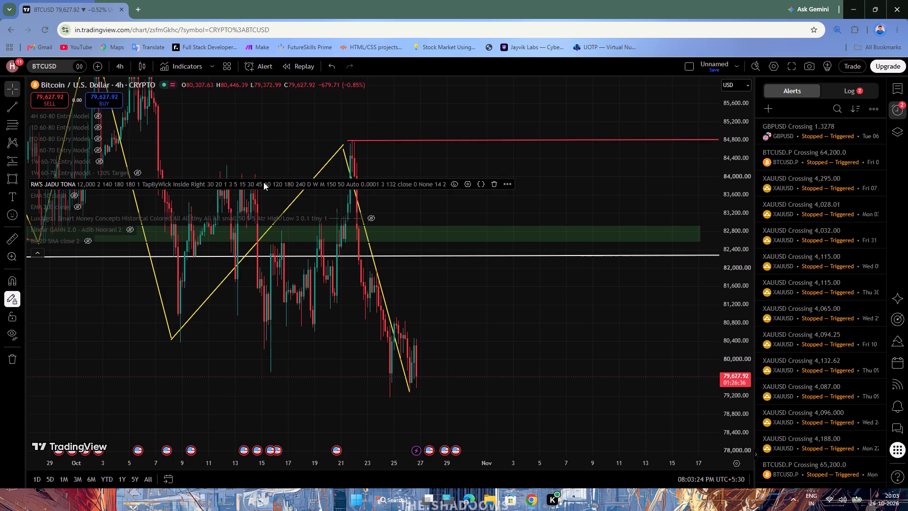
{"action": "left_click", "coordinate": [451, 182]}
{"action": "left_click", "coordinate": [41, 253]}
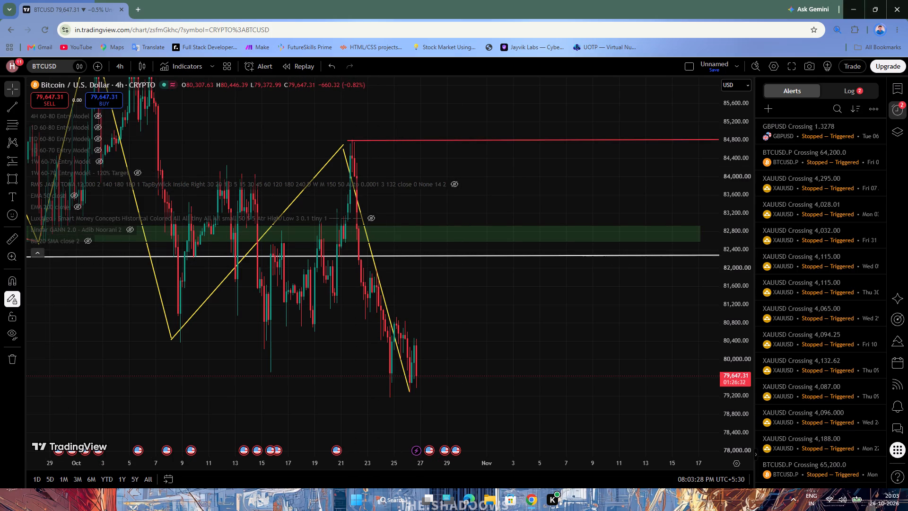